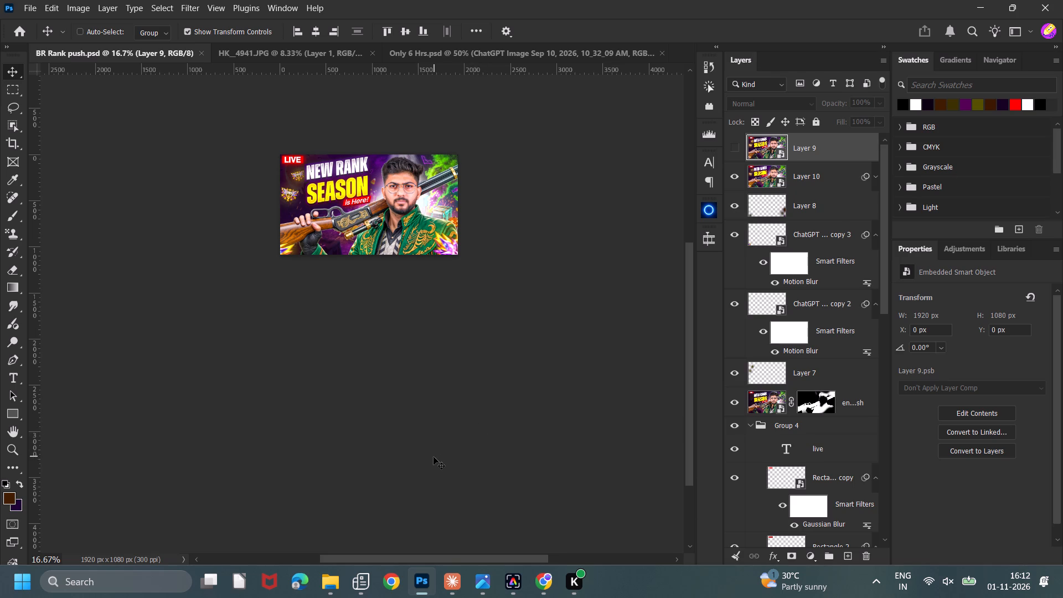
# Examine the rank-season thumbnail closely, comparing it with Layer 10 and then Layer 9 shown and hidden.
pyautogui.scroll(3, 426, 185)
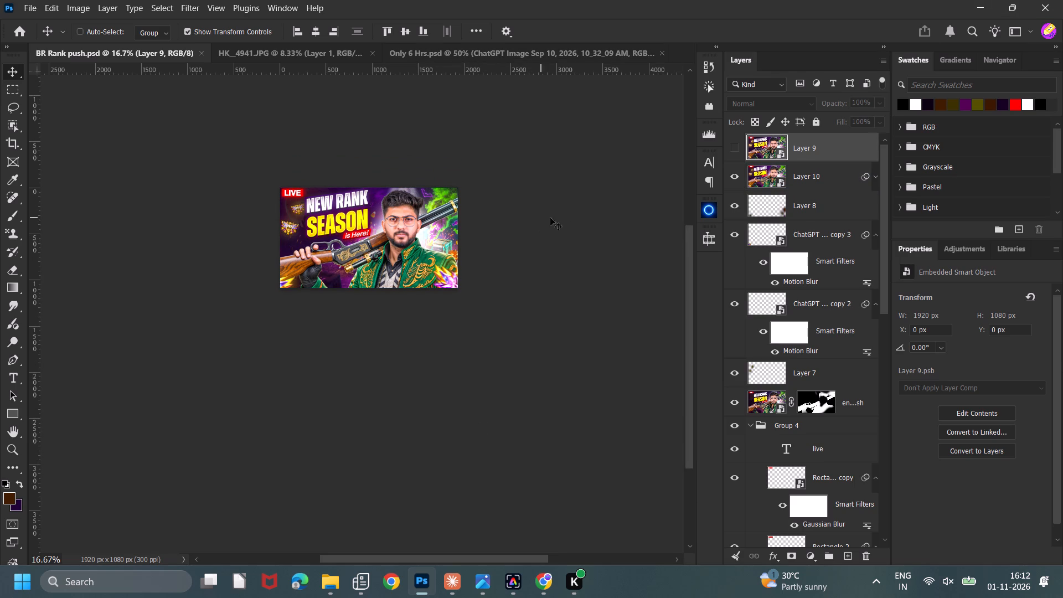
pyautogui.hotkey('ctrl', '-')
pyautogui.hotkey('ctrl', '=')
pyautogui.hotkey('ctrl', '=')
pyautogui.hotkey('ctrl', '=')
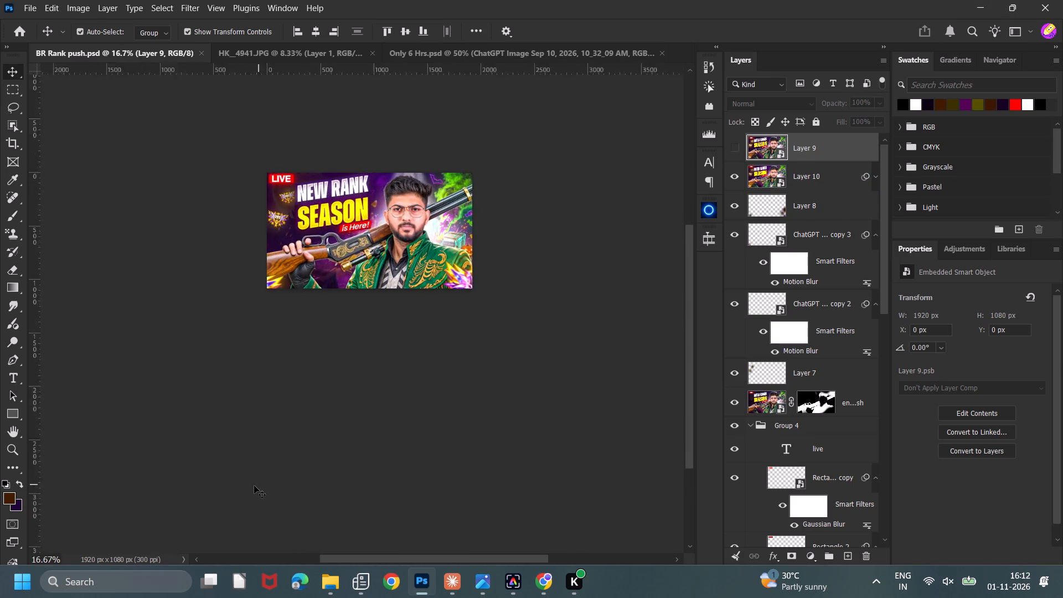
pyautogui.hotkey('ctrl', '=')
pyautogui.scroll(6, 304, 396)
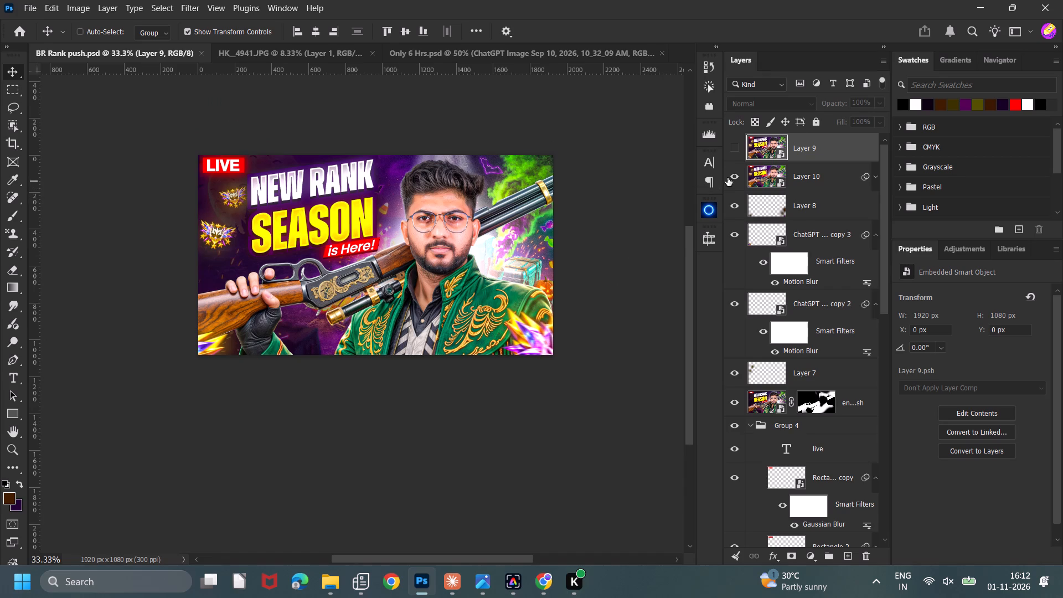
pyautogui.click(735, 176)
pyautogui.click(733, 177)
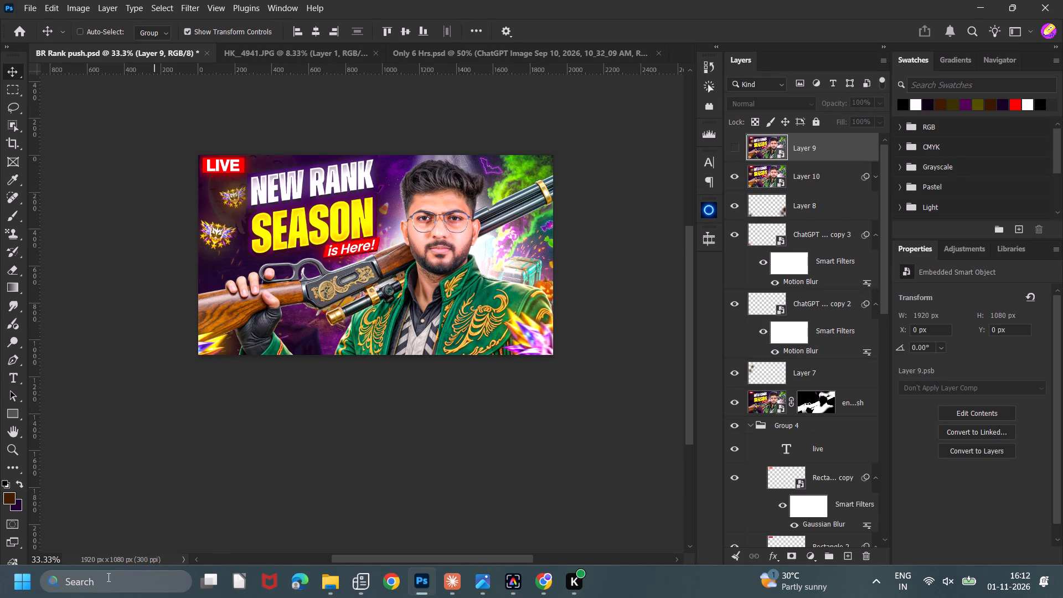
pyautogui.hotkey('ctrl', '-')
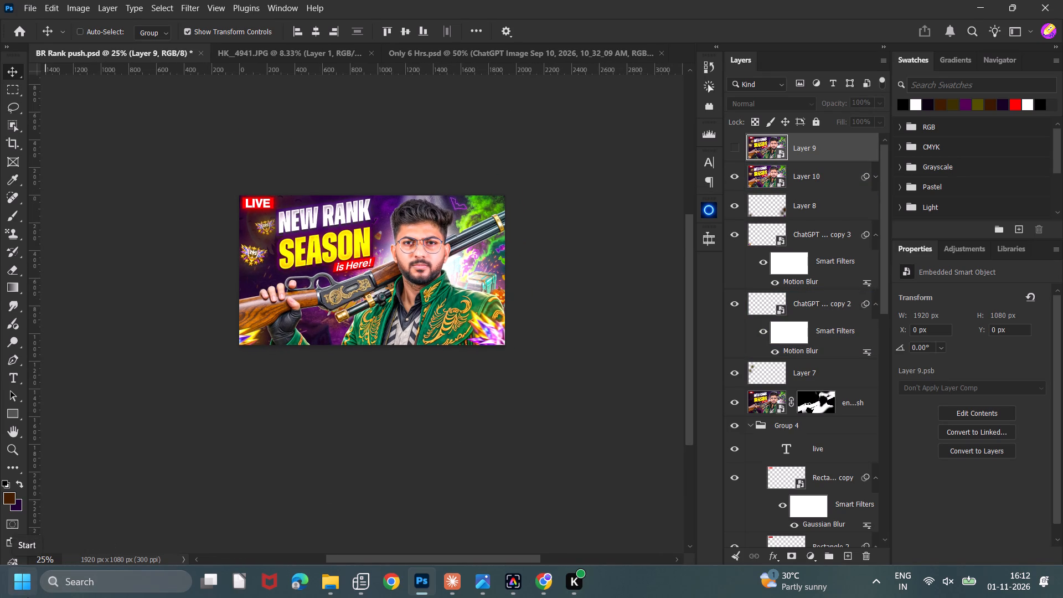
pyautogui.hotkey('ctrl', '=')
pyautogui.scroll(5, 336, 597)
pyautogui.scroll(5, 285, 440)
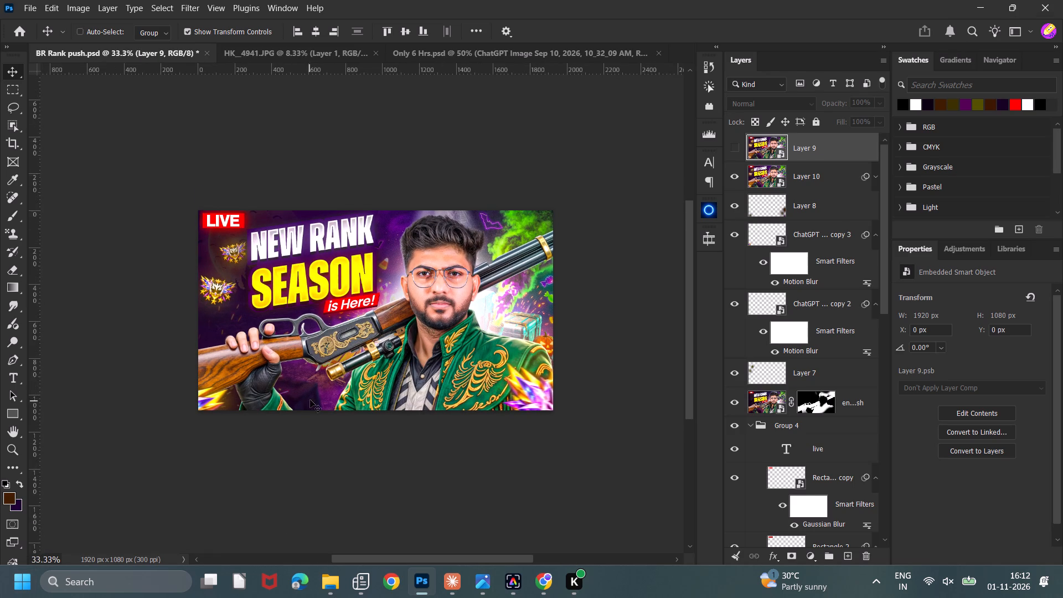
pyautogui.scroll(3, 350, 384)
pyautogui.doubleClick(735, 151)
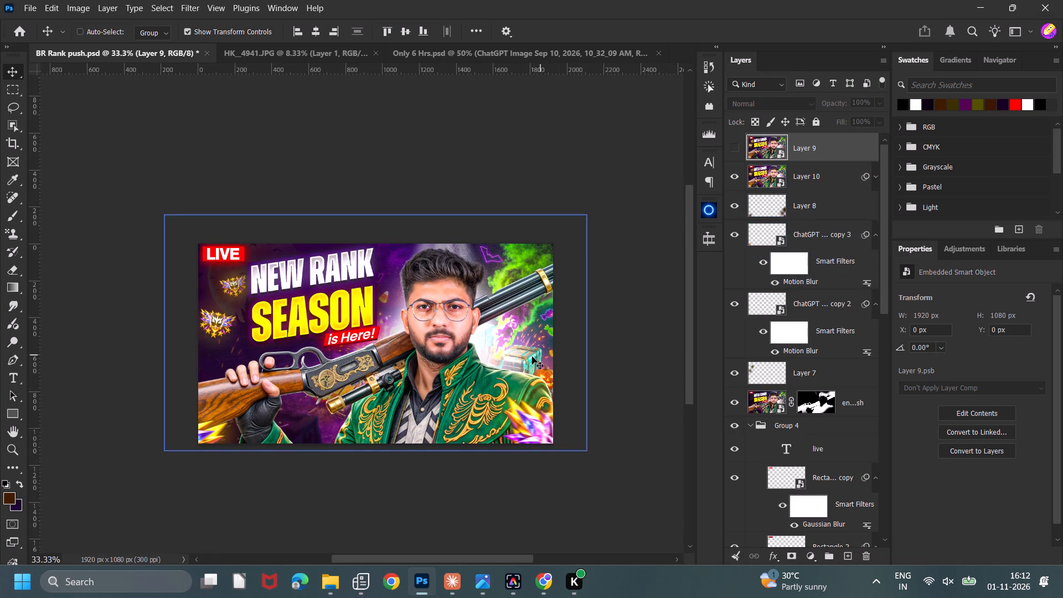
pyautogui.click(740, 143)
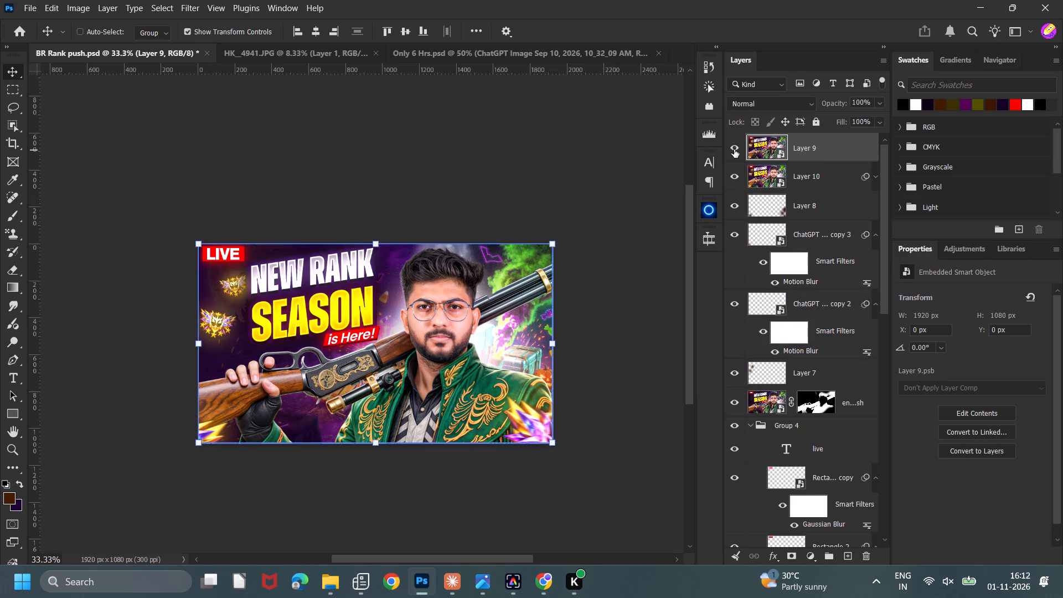
pyautogui.click(734, 149)
# Hide Layer 10, Layer 8 and the two motion-blurred ChatGPT layers, copy 3 and copy 2.
pyautogui.click(733, 178)
pyautogui.click(735, 202)
pyautogui.click(734, 233)
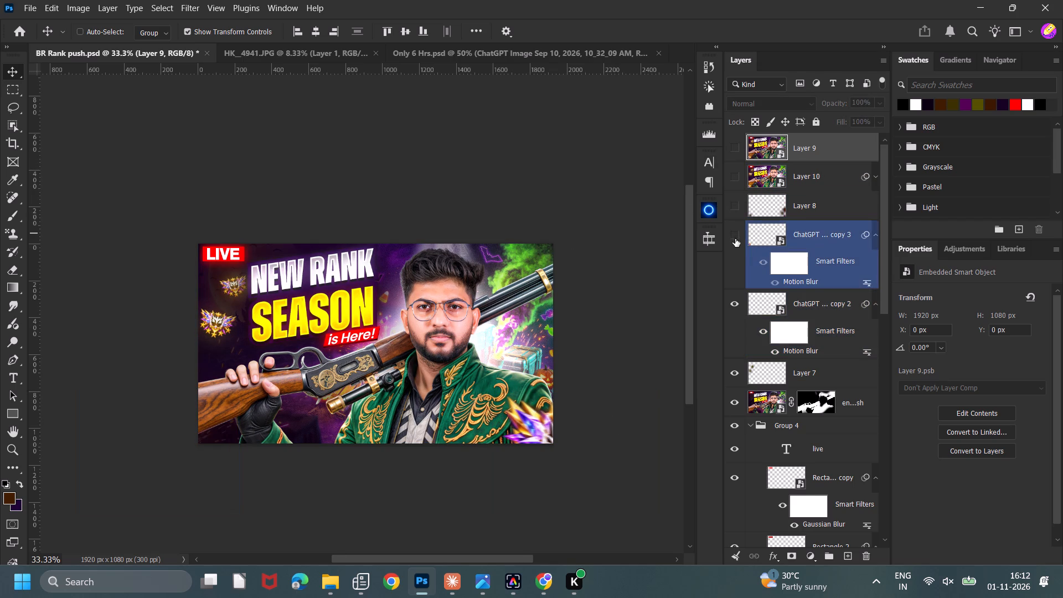
pyautogui.click(735, 236)
pyautogui.click(735, 236)
pyautogui.click(742, 303)
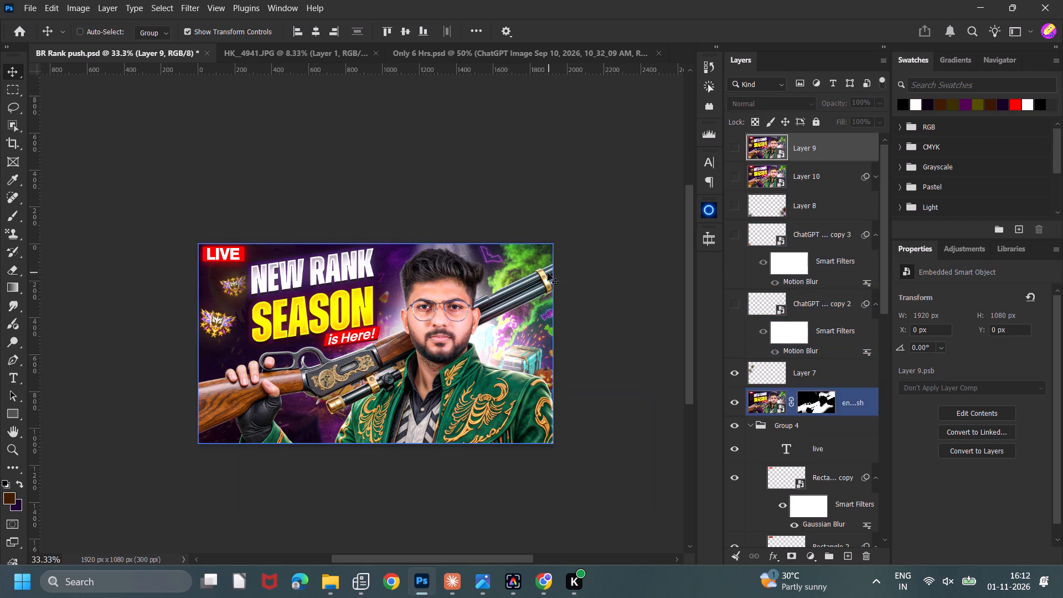
# Quick-export the thumbnail as a PNG named BR Rank push in the Downloads folder, replacing the existing file.
pyautogui.click(24, 10)
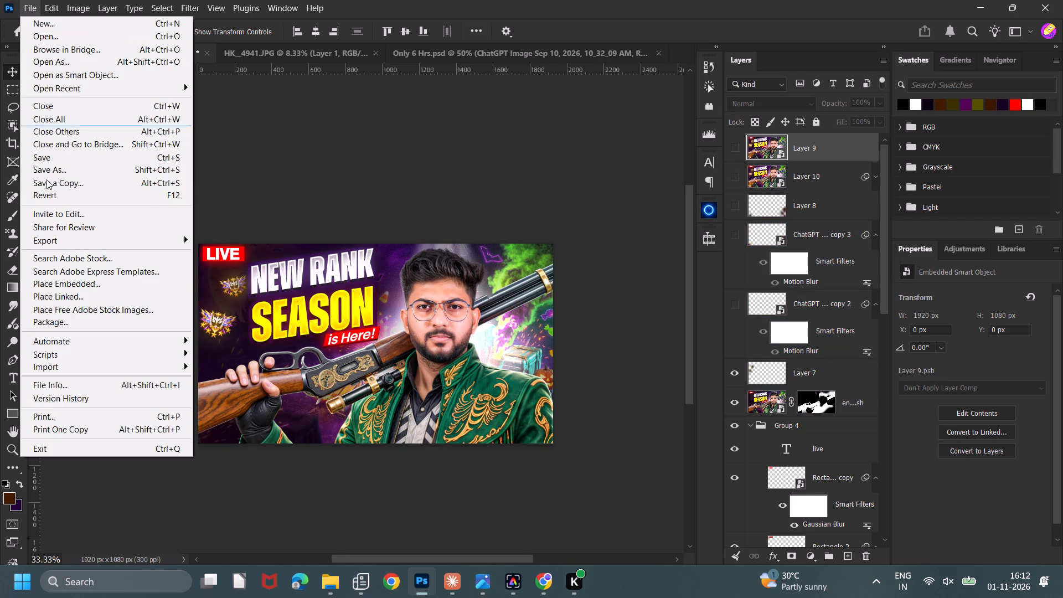
pyautogui.click(208, 237)
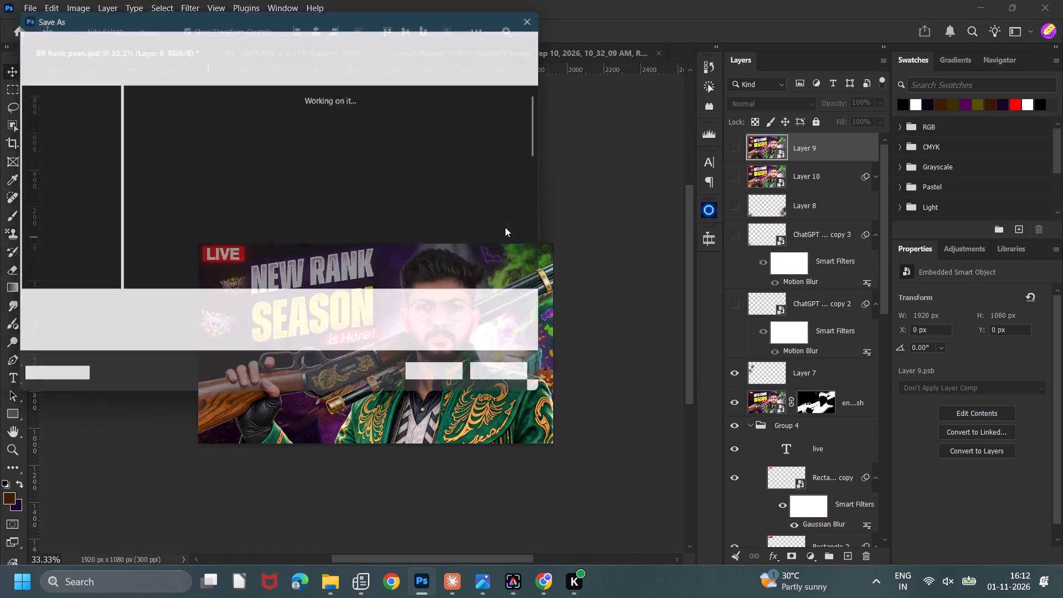
pyautogui.click(39, 257)
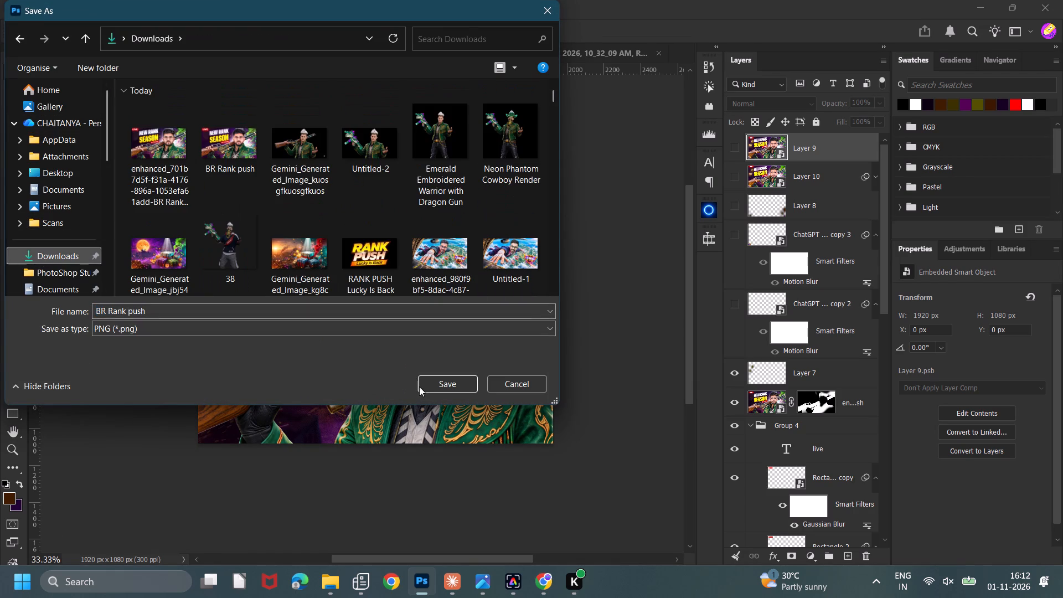
pyautogui.click(420, 386)
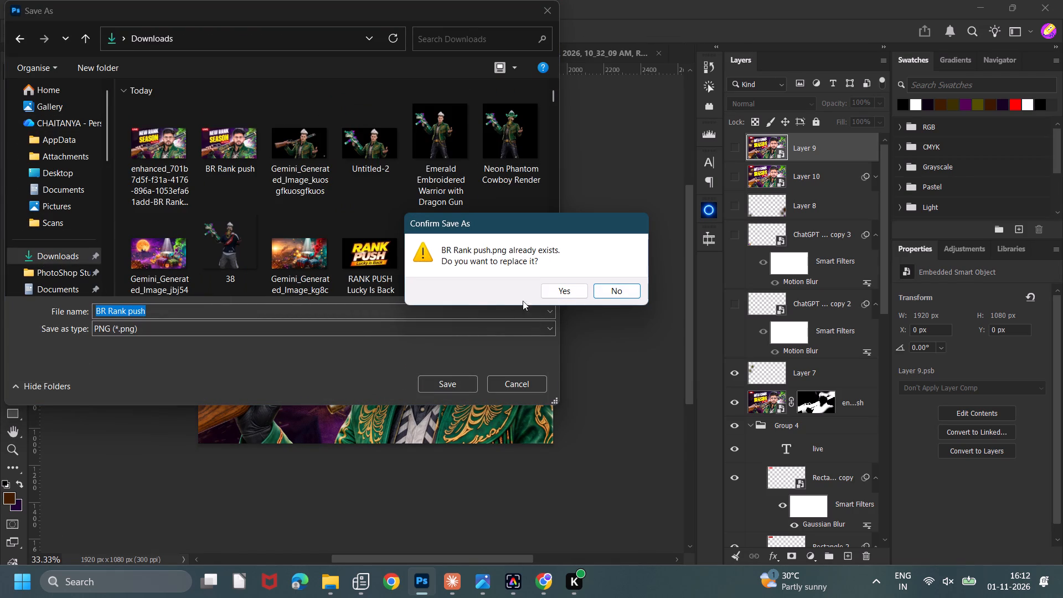
pyautogui.click(568, 292)
pyautogui.scroll(-3, 584, 346)
pyautogui.scroll(3, 584, 348)
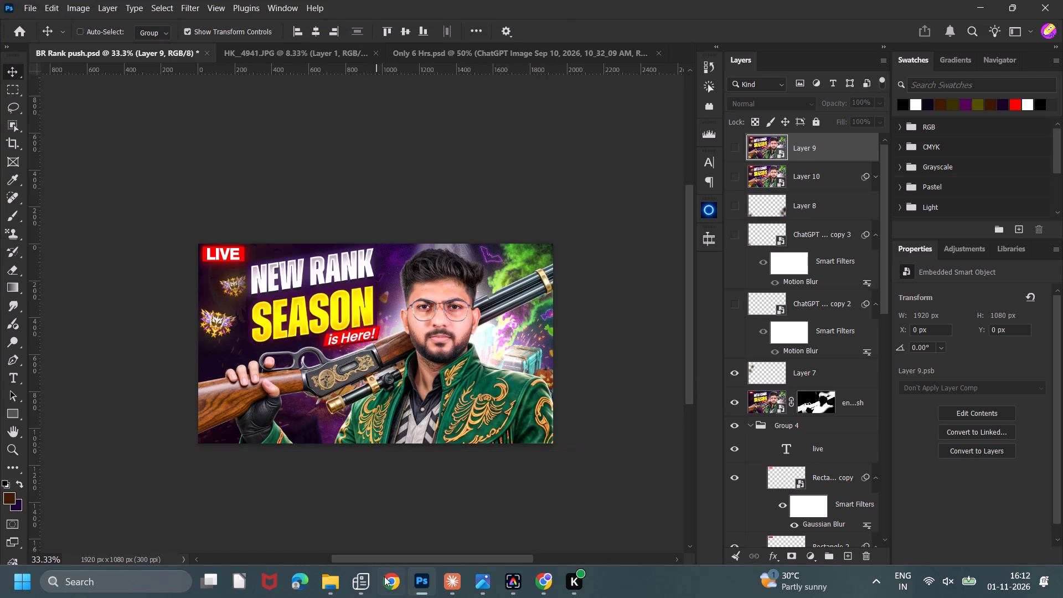
pyautogui.click(397, 581)
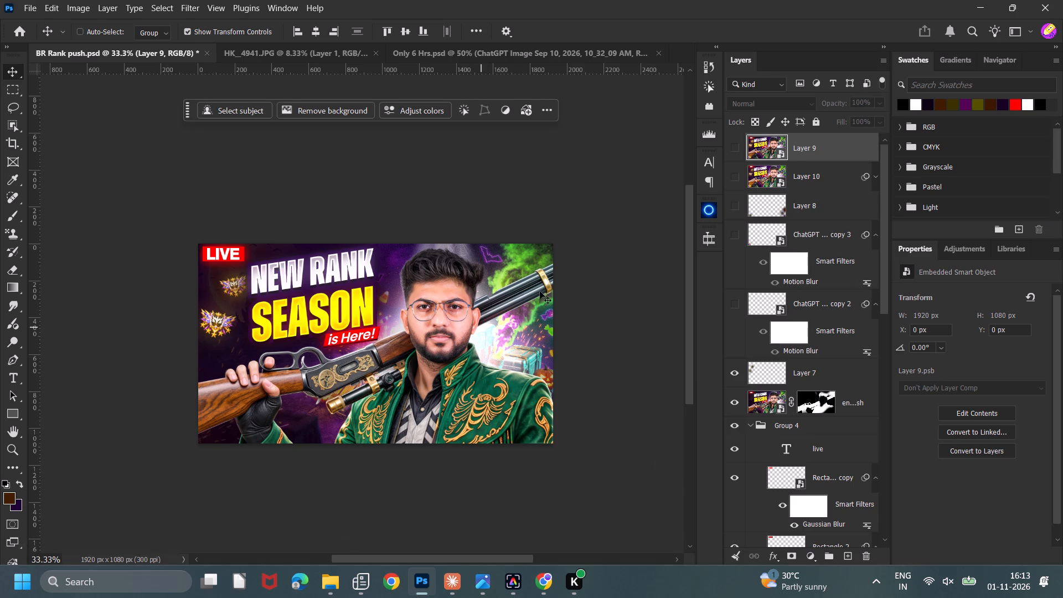
pyautogui.click(743, 179)
pyautogui.click(742, 179)
pyautogui.click(742, 179)
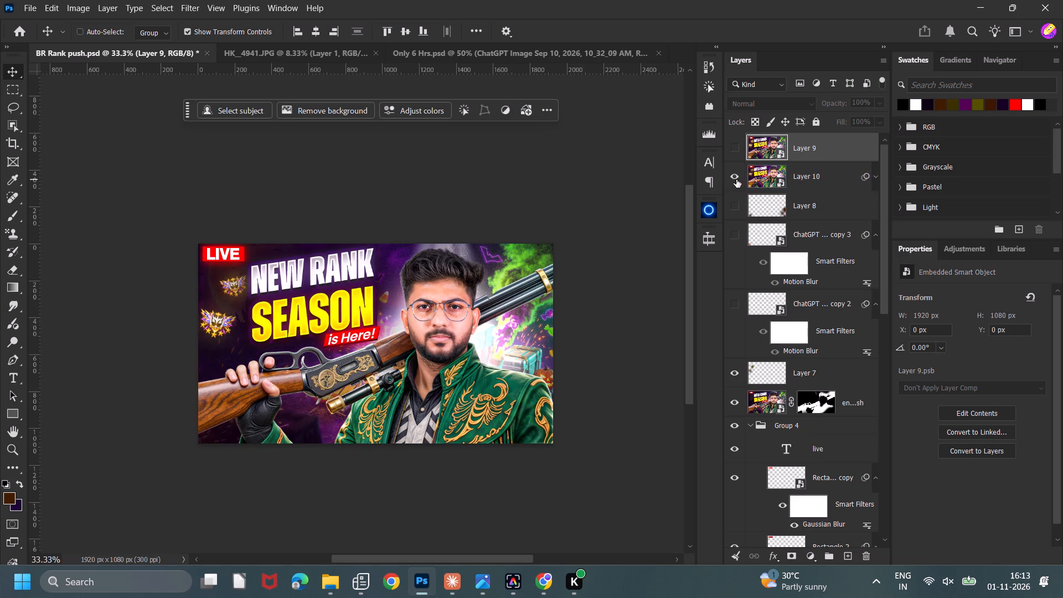
pyautogui.doubleClick(736, 179)
pyautogui.doubleClick(736, 179)
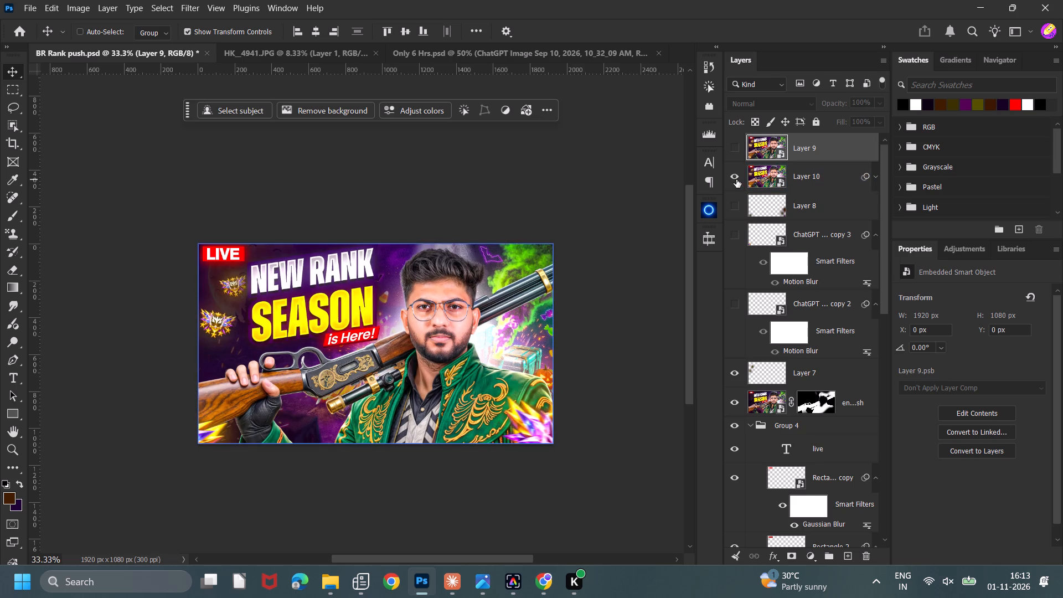
pyautogui.doubleClick(736, 179)
pyautogui.doubleClick(736, 179)
pyautogui.doubleClick(736, 179)
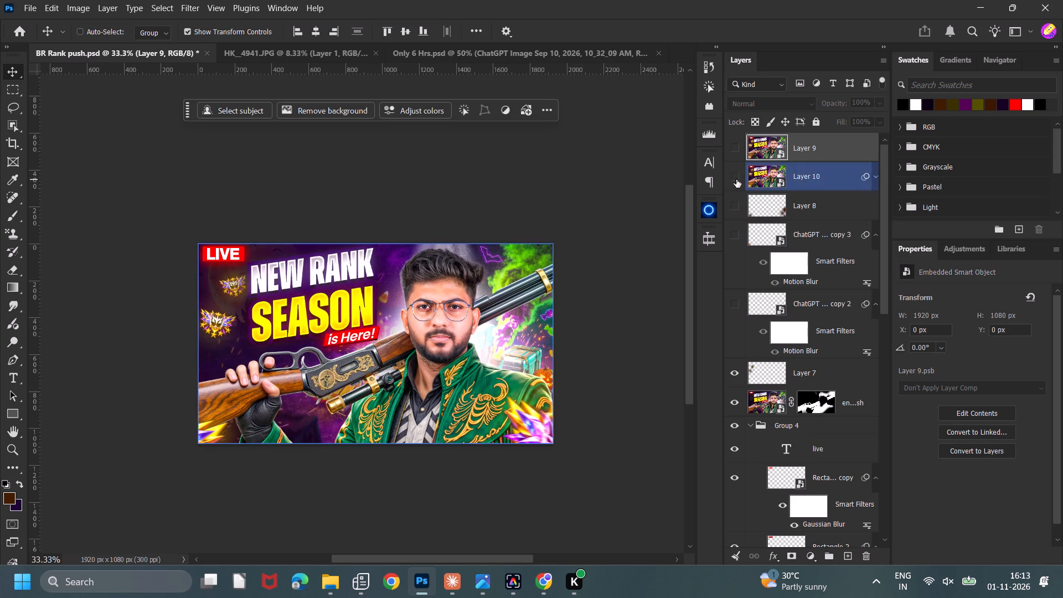
pyautogui.scroll(-1, 587, 240)
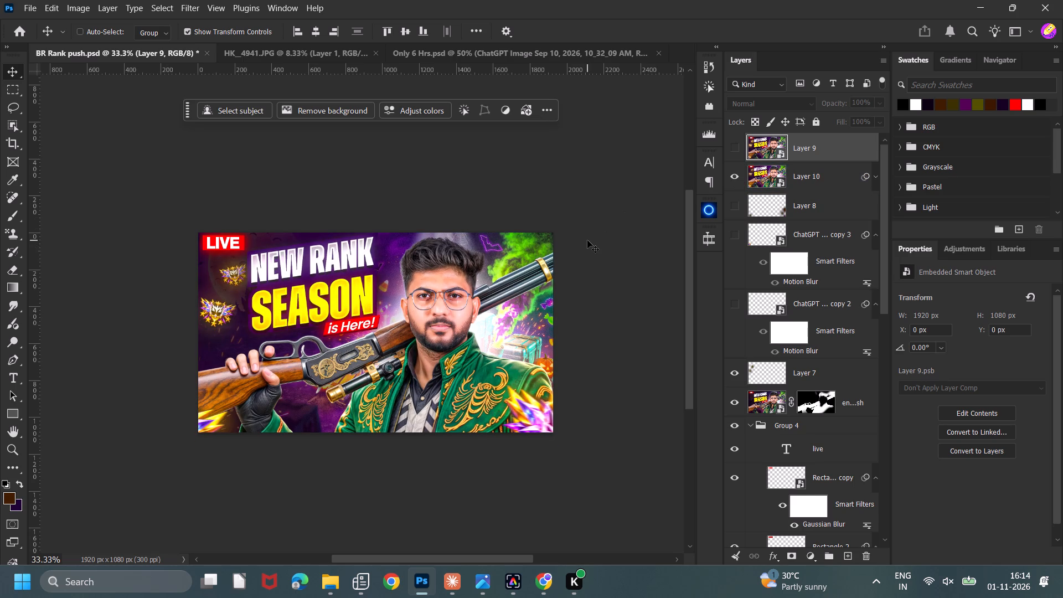
pyautogui.tripleClick(741, 172)
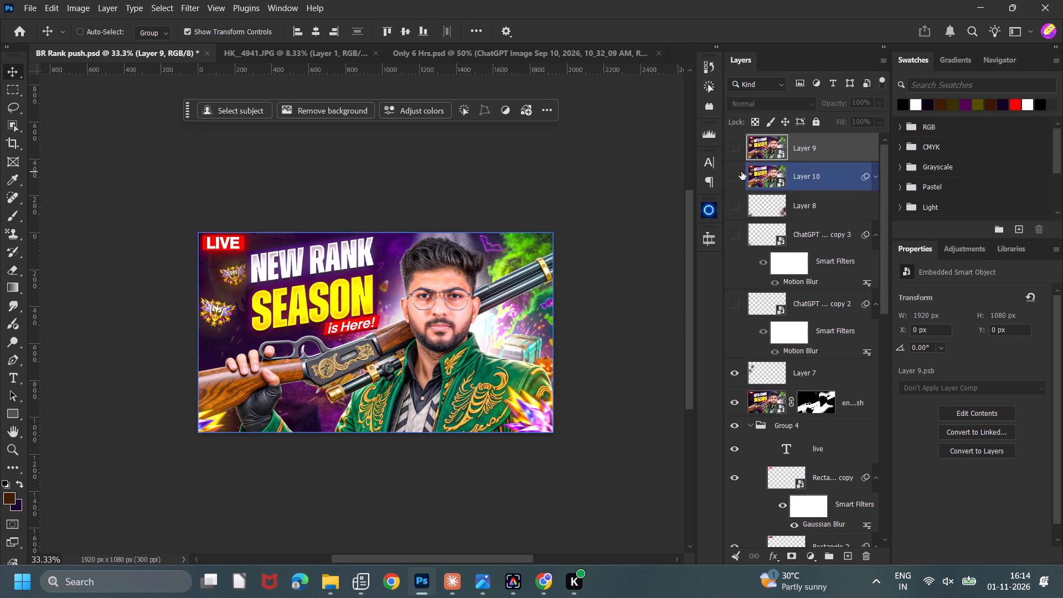
pyautogui.click(741, 172)
pyautogui.doubleClick(741, 172)
pyautogui.doubleClick(741, 172)
pyautogui.click(741, 172)
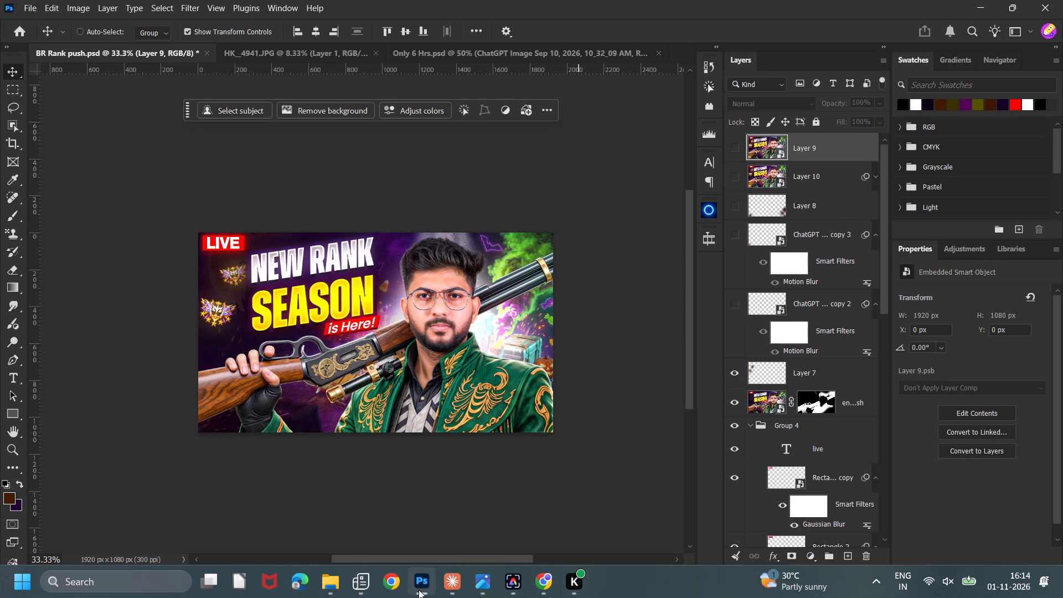
pyautogui.scroll(-3, 536, 326)
pyautogui.scroll(2, 536, 334)
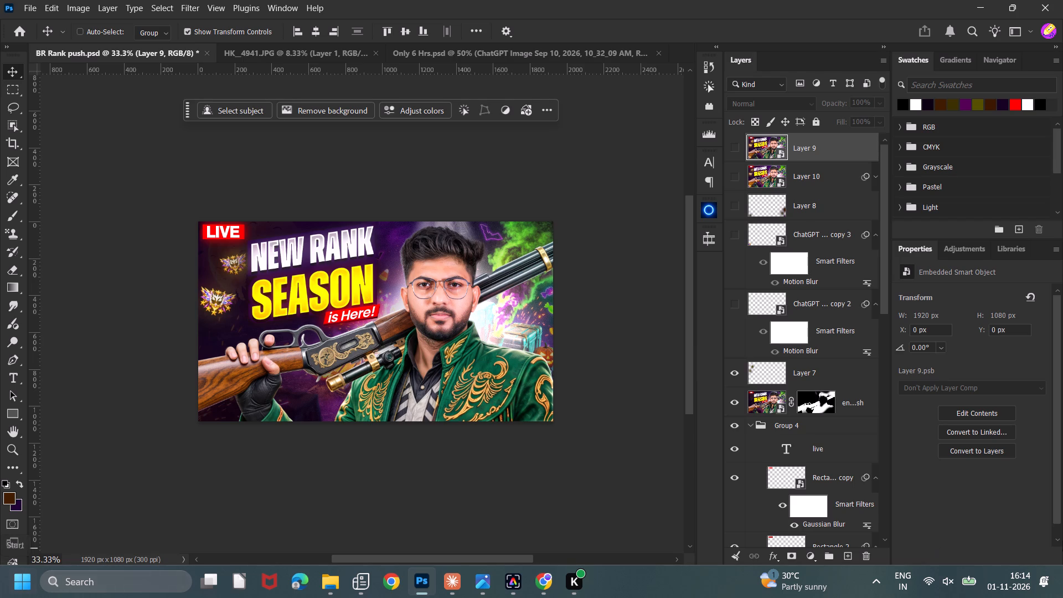
# Save the BR Rank push document.
pyautogui.scroll(3, 521, 413)
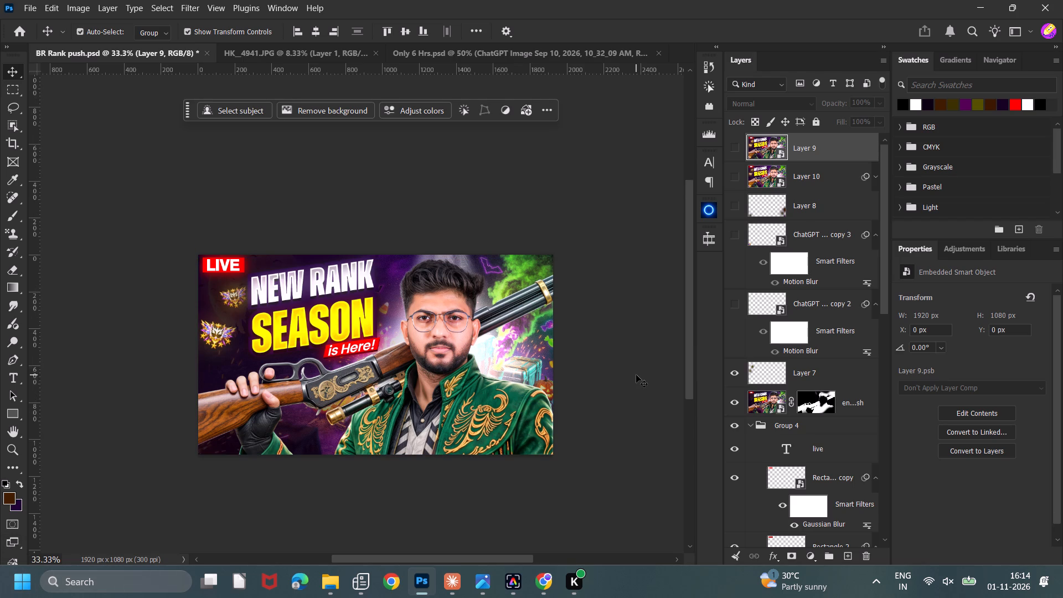
pyautogui.hotkey('ctrl', 's')
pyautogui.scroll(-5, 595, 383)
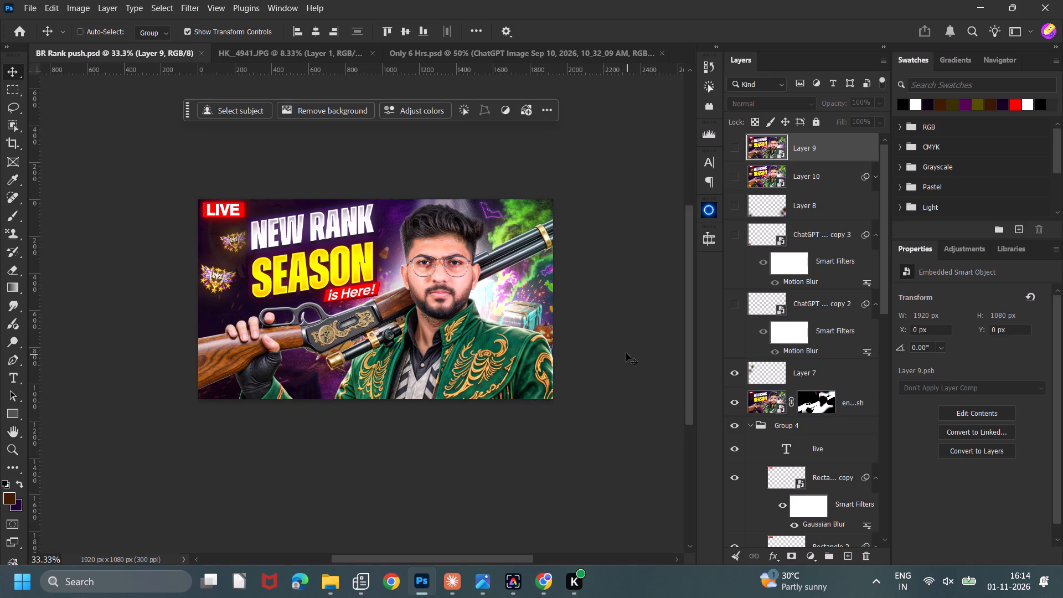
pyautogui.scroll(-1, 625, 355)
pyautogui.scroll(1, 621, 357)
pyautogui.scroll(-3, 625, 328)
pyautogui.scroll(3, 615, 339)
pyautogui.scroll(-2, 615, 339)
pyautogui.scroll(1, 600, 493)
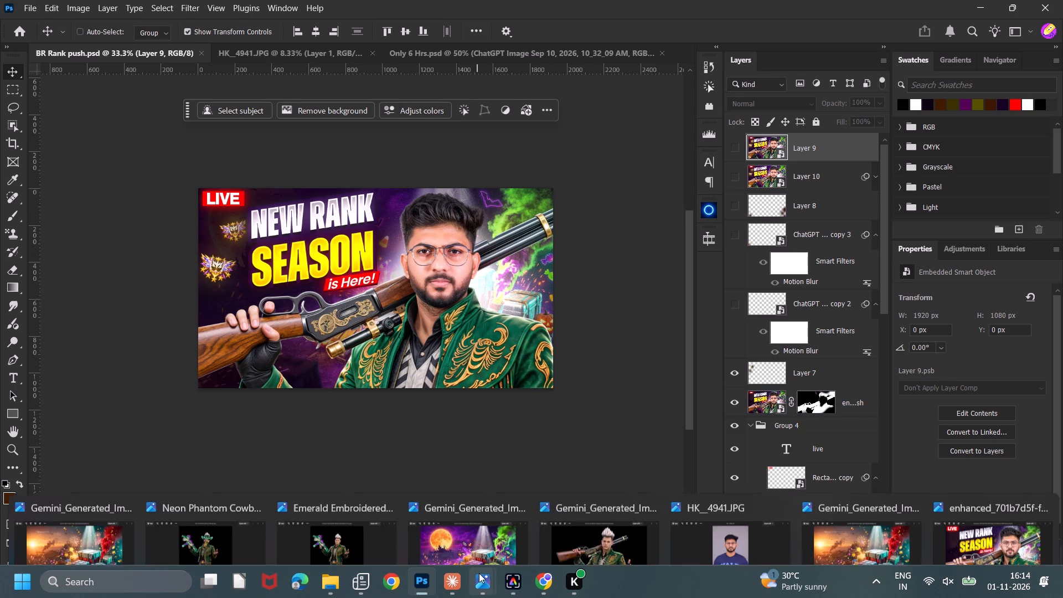
# Close all open Photos windows.
pyautogui.rightClick(482, 573)
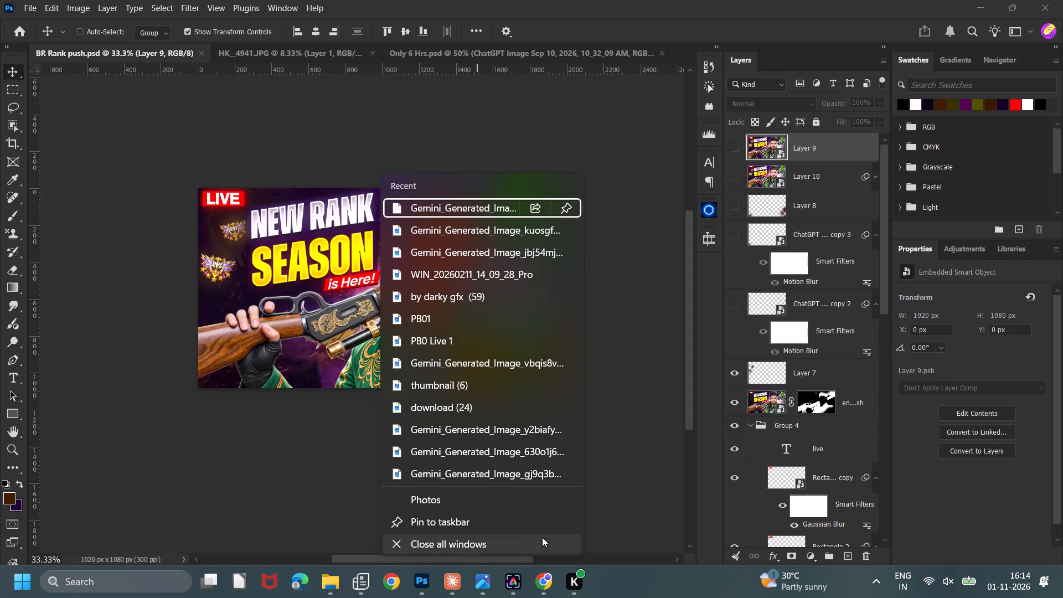
pyautogui.click(542, 537)
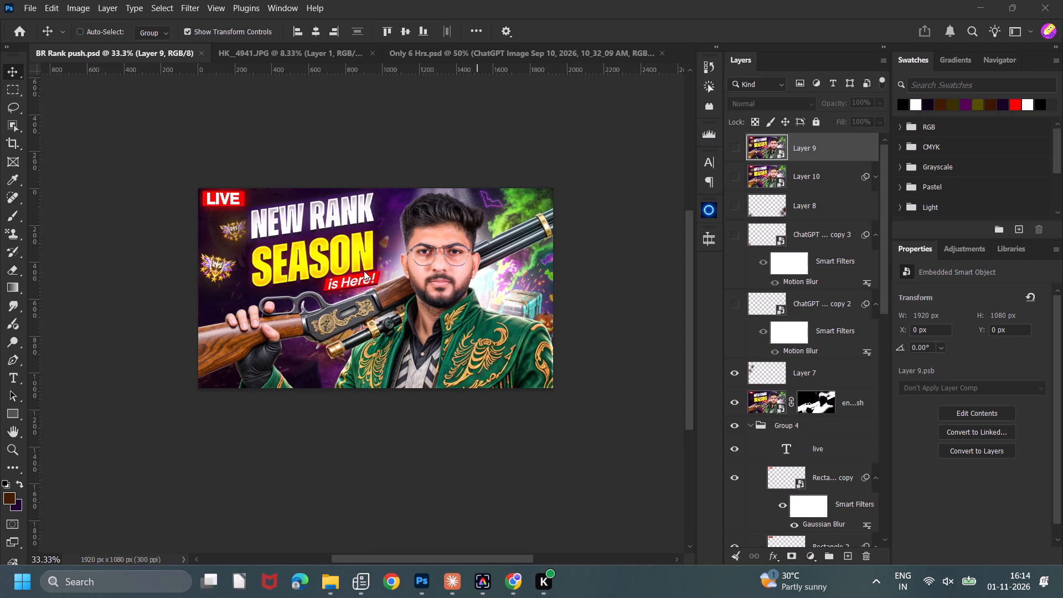
# Save the document again and quick-export the thumbnail as a PNG named BR Rank push in Downloads.
pyautogui.hotkey('ctrl', 's')
pyautogui.click(34, 14)
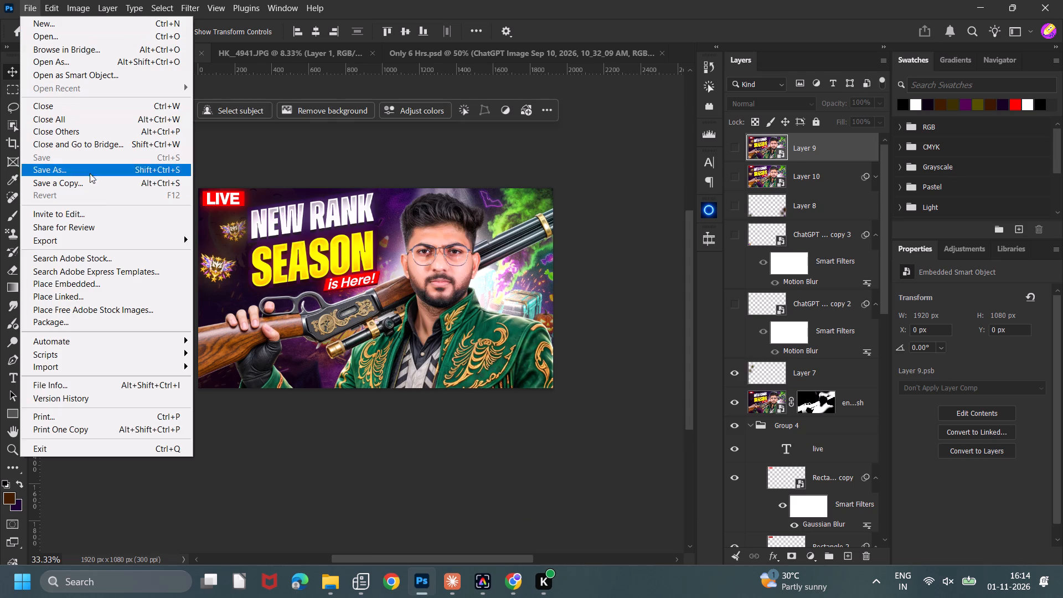
pyautogui.click(224, 230)
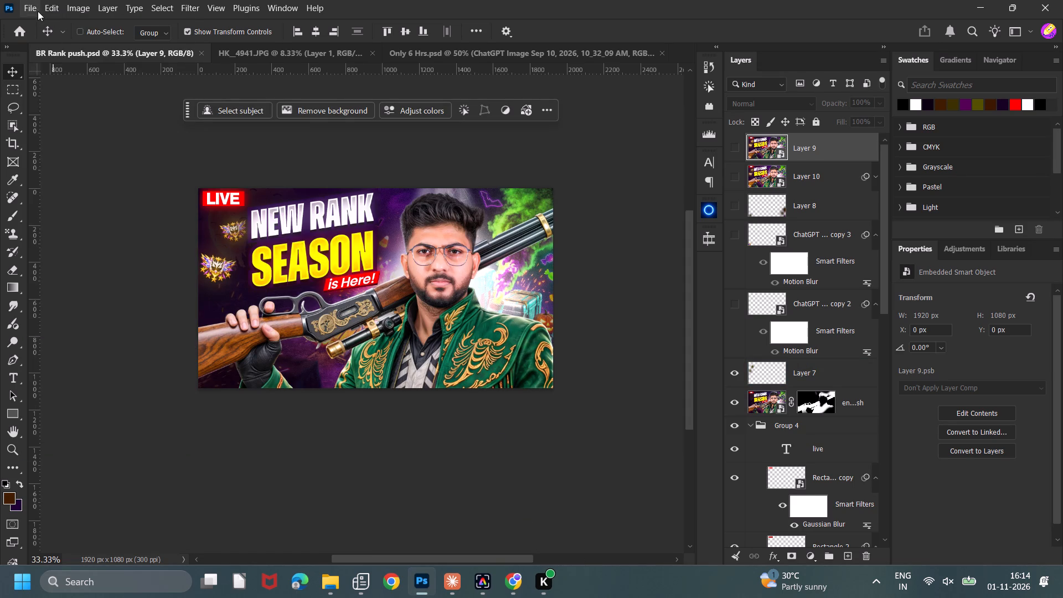
pyautogui.click(38, 11)
pyautogui.click(211, 239)
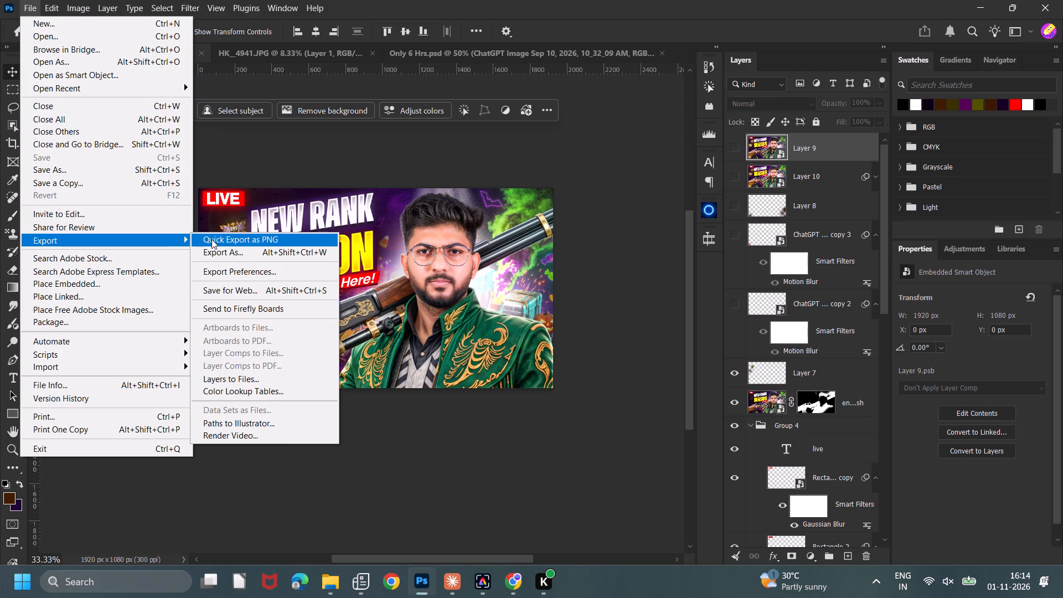
pyautogui.click(40, 259)
pyautogui.scroll(1, 40, 259)
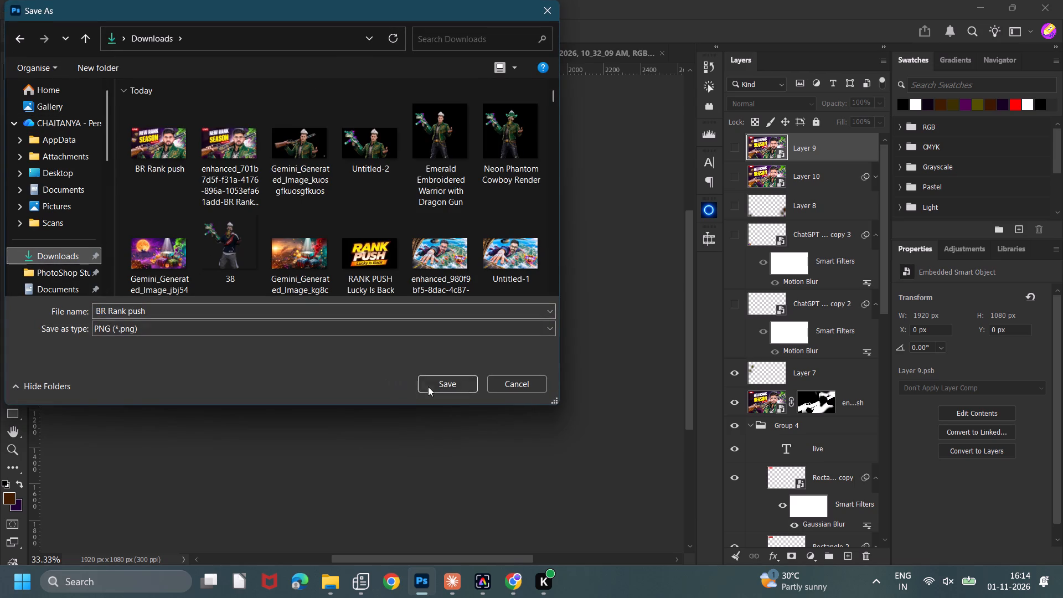
pyautogui.click(428, 386)
pyautogui.click(551, 294)
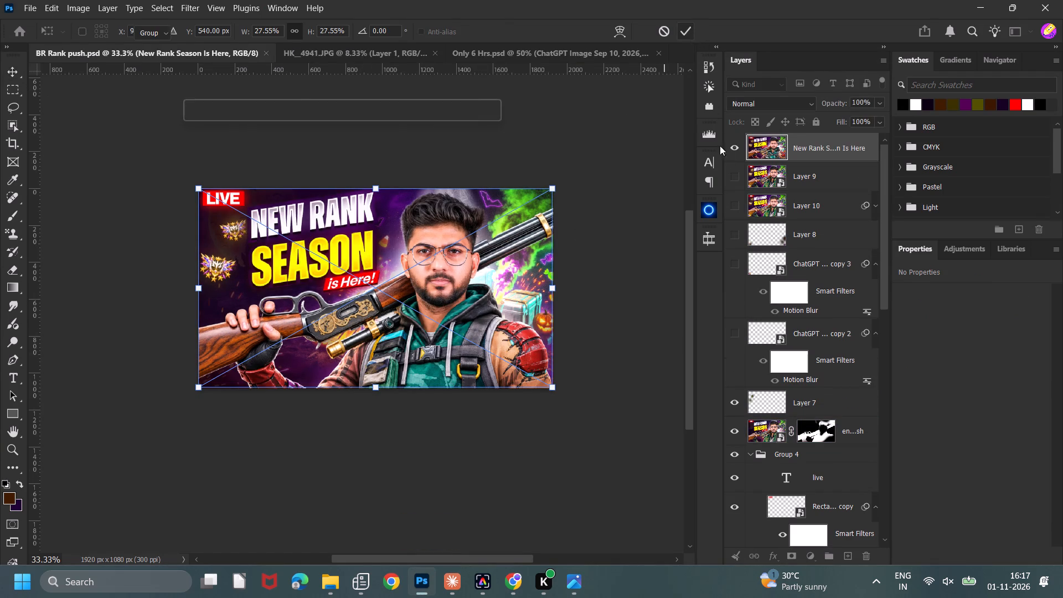
# Compare the thumbnail with and without the New Rank Season Is Here layer.
pyautogui.doubleClick(740, 149)
pyautogui.click(740, 149)
pyautogui.doubleClick(740, 149)
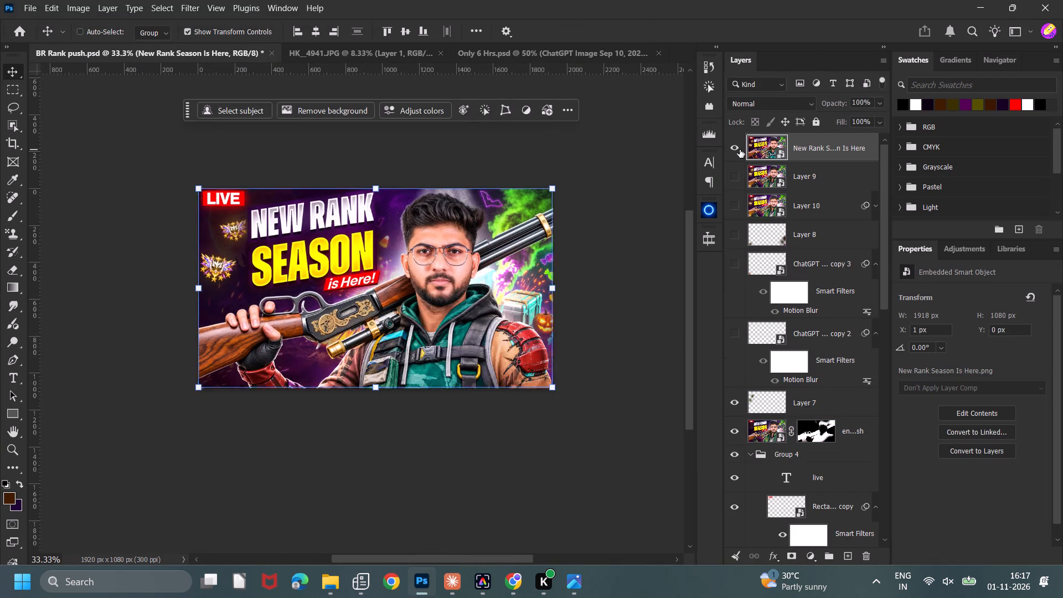
pyautogui.click(738, 149)
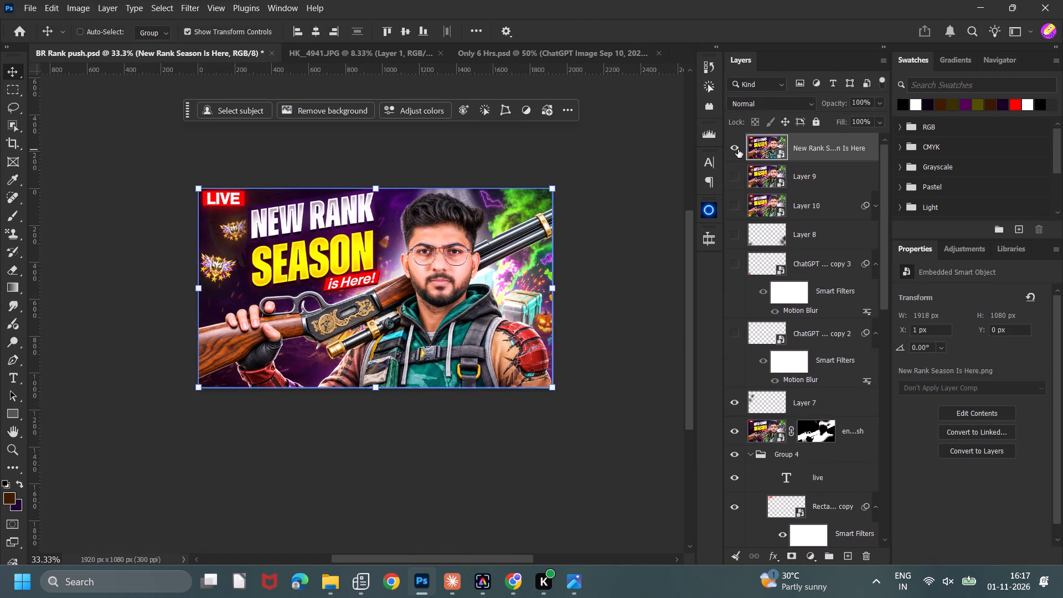
pyautogui.click(738, 149)
pyautogui.click(738, 149)
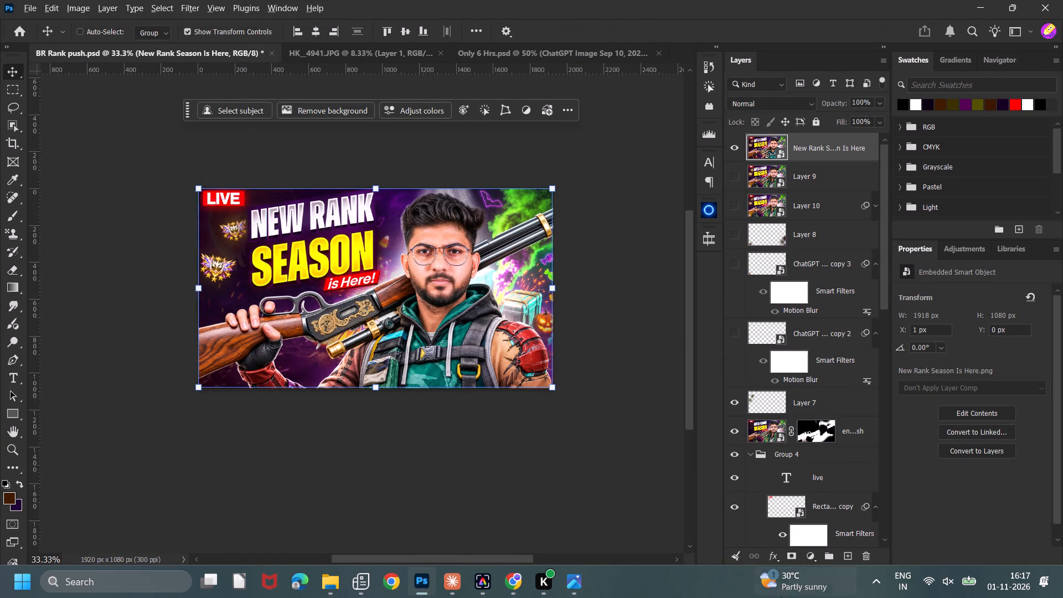
# Add a black mask to the New Rank Season Is Here layer and fill the person-and-gun cutout's outline on it with white.
pyautogui.keyDown('alt'); pyautogui.click(789, 553); pyautogui.keyUp('alt')
pyautogui.scroll(-9, 801, 332)
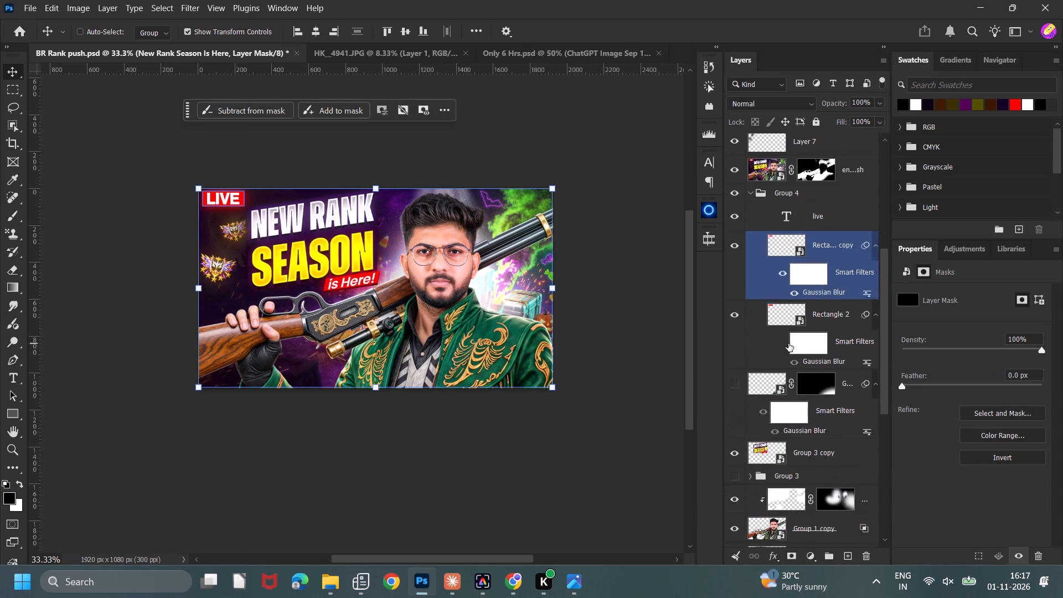
pyautogui.scroll(-3, 788, 343)
pyautogui.keyDown('ctrl'); pyautogui.click(775, 444); pyautogui.keyUp('ctrl')
pyautogui.scroll(9, 775, 444)
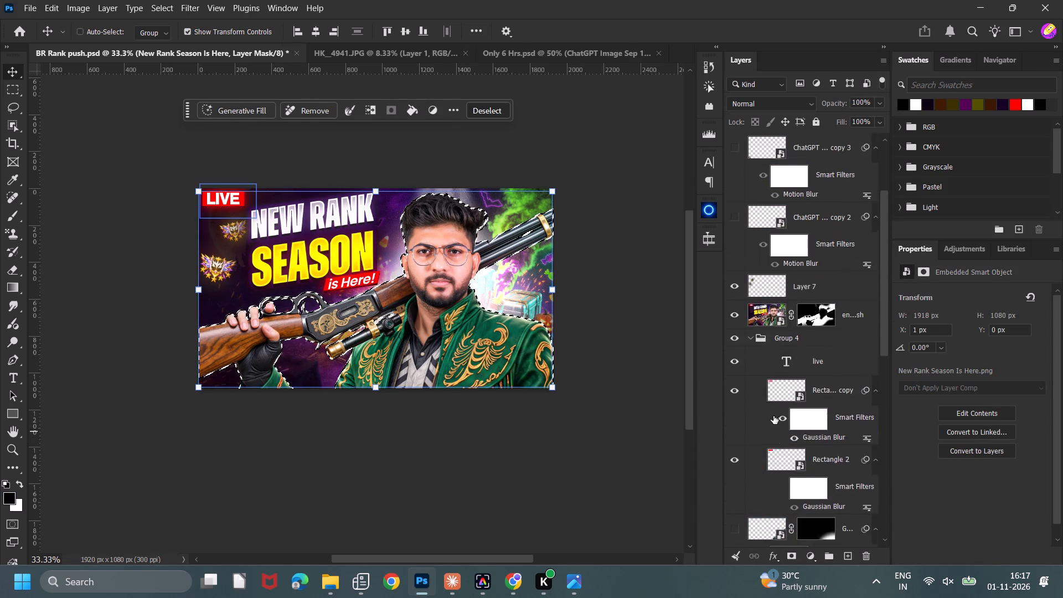
pyautogui.scroll(4, 773, 416)
pyautogui.press('x')
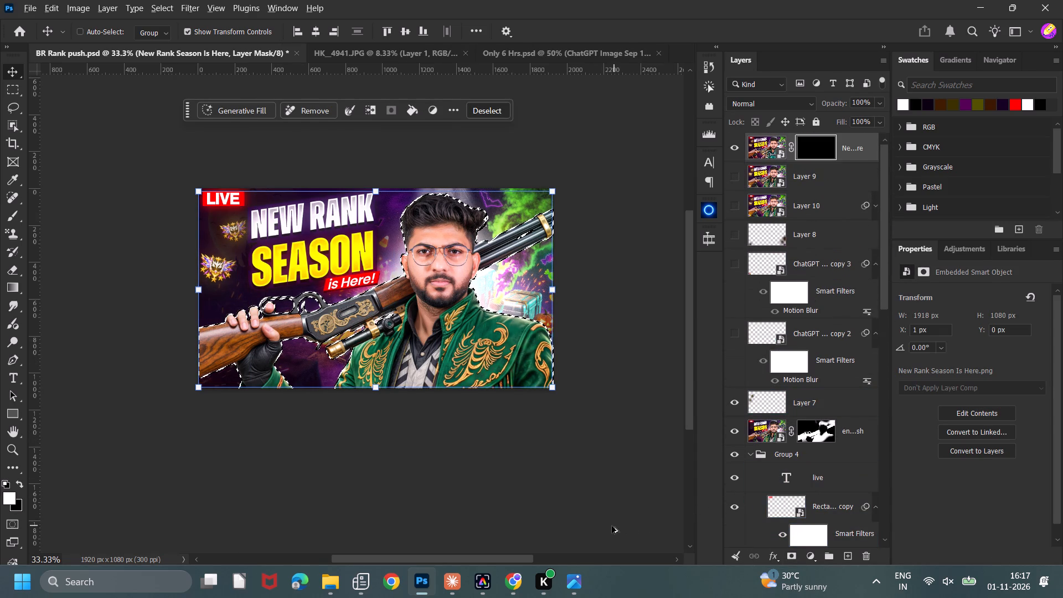
pyautogui.hotkey('alt', 'BackSpace')
pyautogui.hotkey('ctrl', 'd')
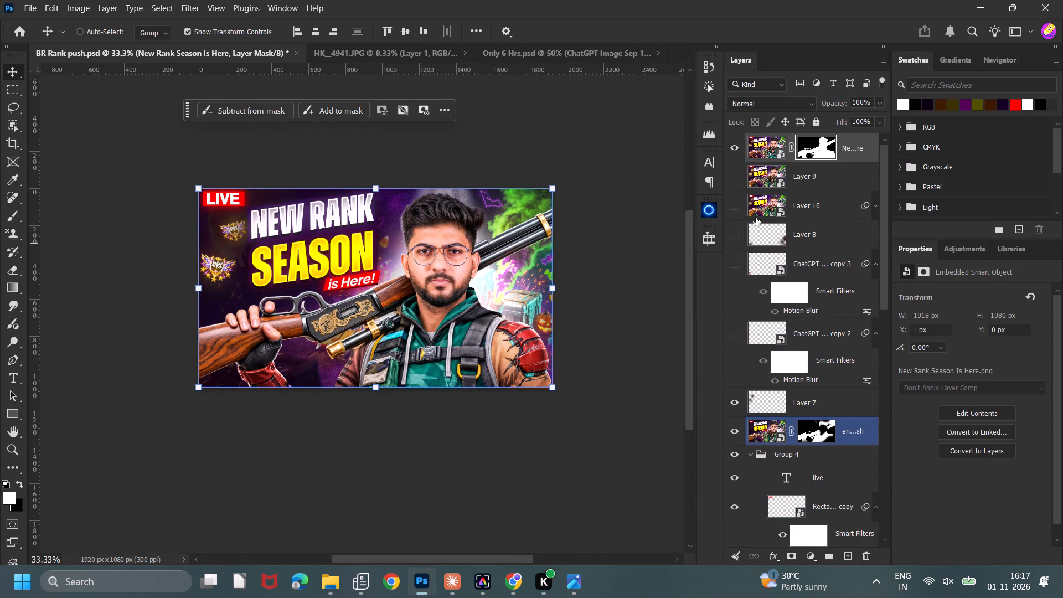
# Compare the old and new costumes by switching the masked New Rank Season Is Here layer's visibility.
pyautogui.click(737, 149)
pyautogui.click(737, 149)
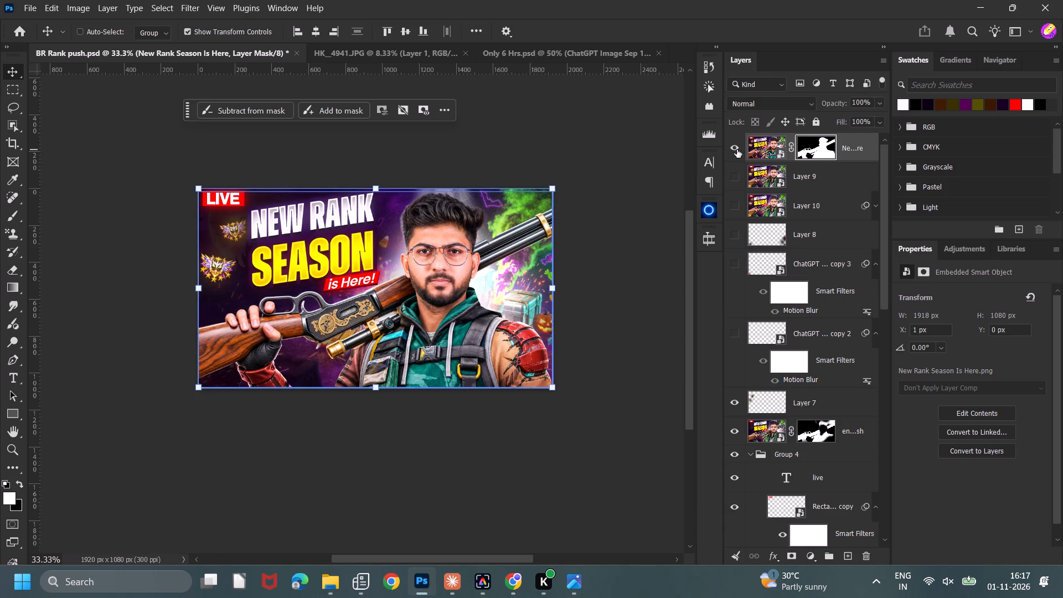
pyautogui.click(737, 149)
pyautogui.click(737, 149)
pyautogui.click(601, 205)
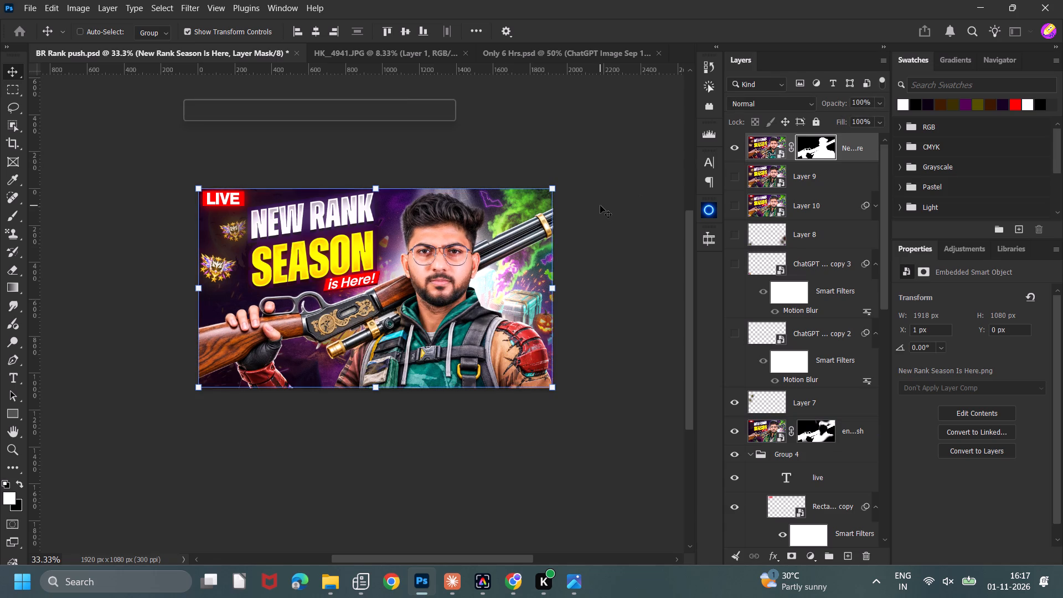
pyautogui.doubleClick(736, 150)
pyautogui.click(736, 150)
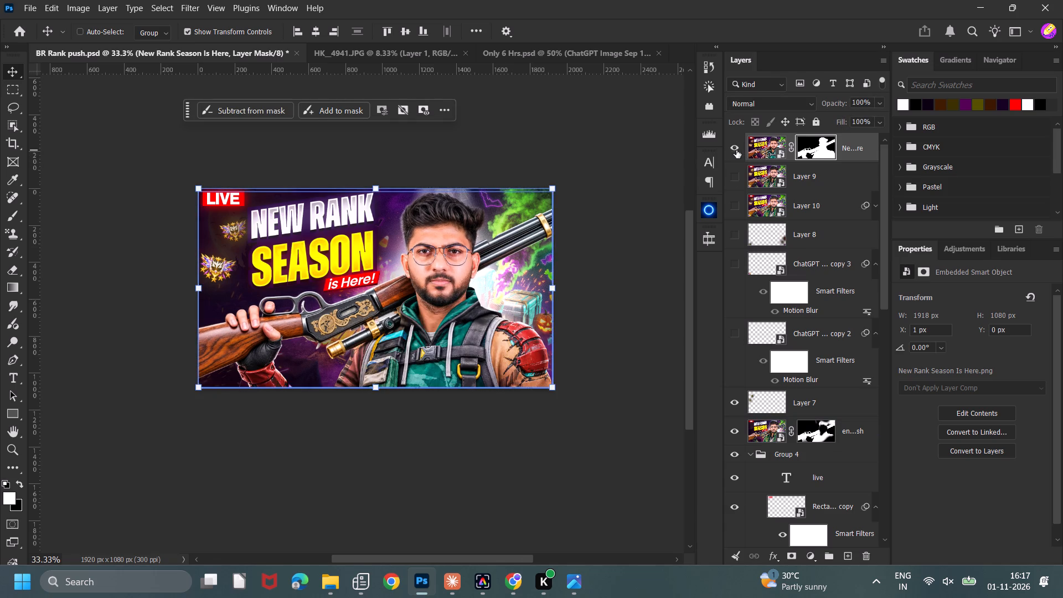
pyautogui.click(736, 150)
pyautogui.doubleClick(736, 150)
pyautogui.click(736, 150)
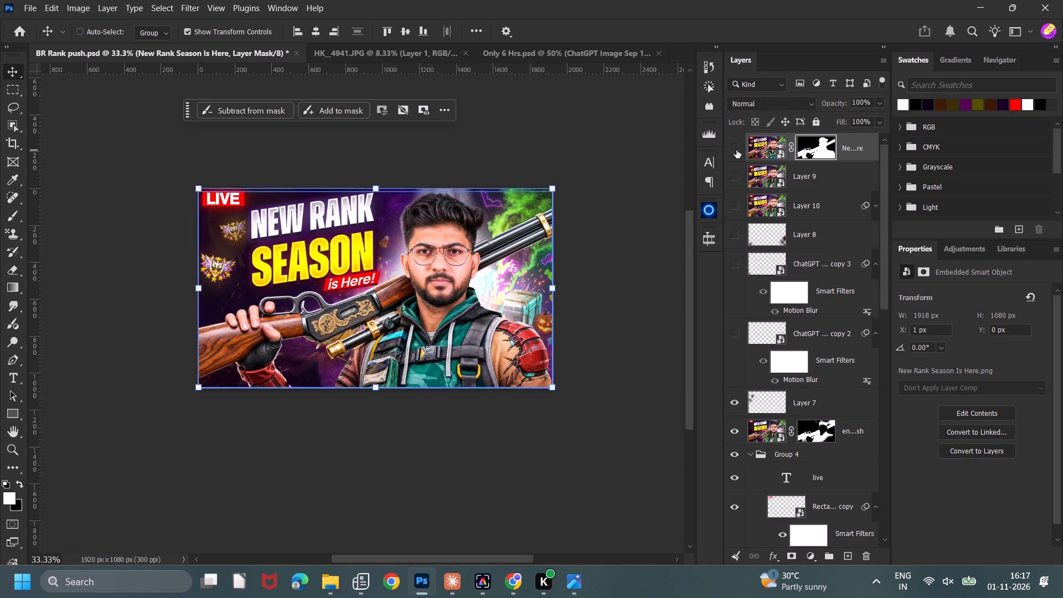
pyautogui.click(736, 150)
pyautogui.click(736, 150)
pyautogui.click(736, 150)
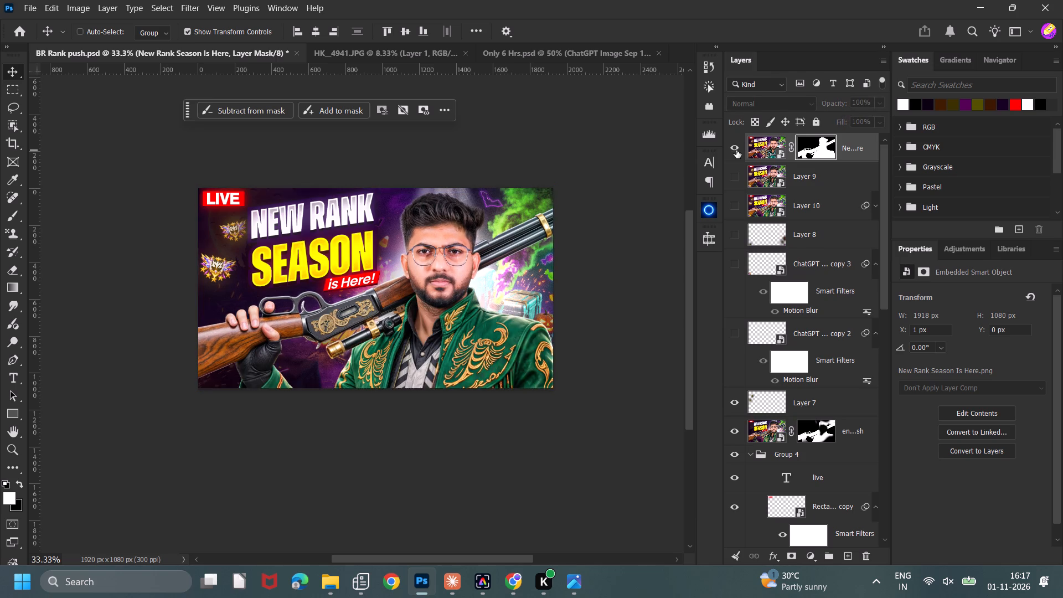
# Move the masked New Rank Season Is Here layer down the stack to directly below Layer 7.
pyautogui.click(627, 153)
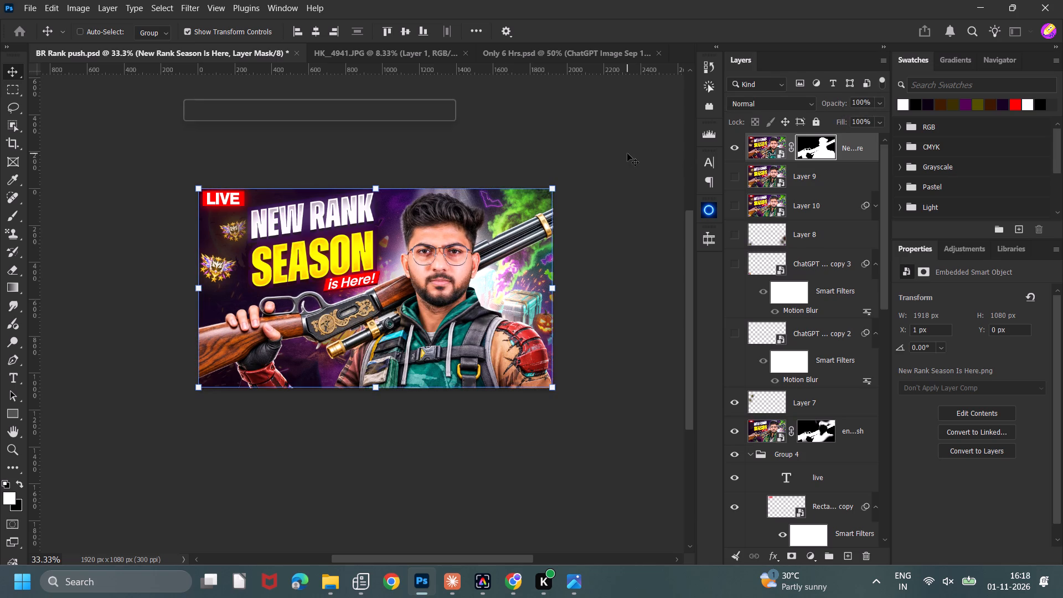
pyautogui.scroll(3, 779, 209)
pyautogui.moveTo(846, 156); pyautogui.dragTo(845, 302)
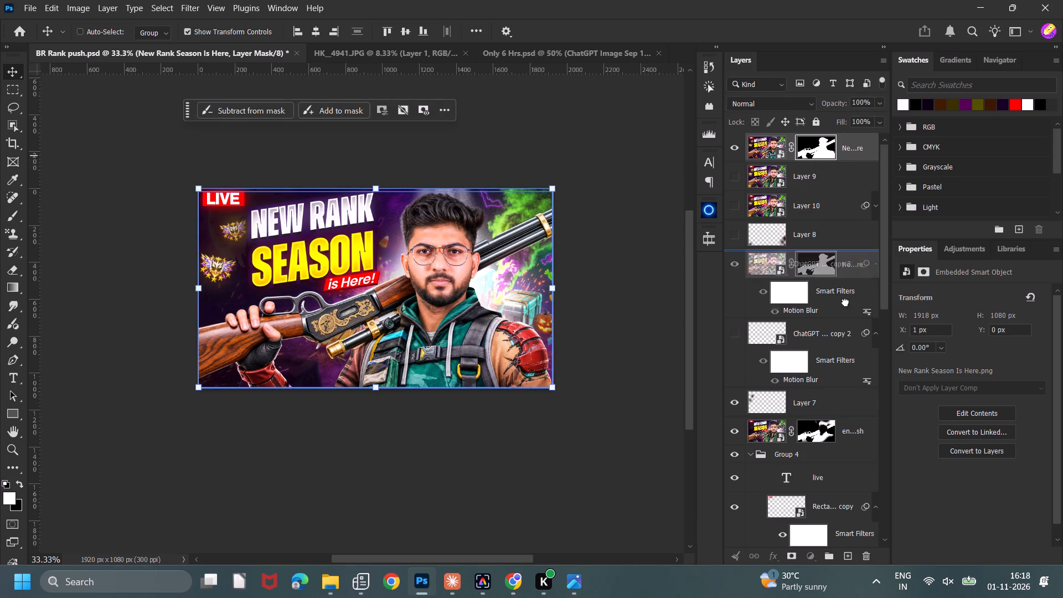
pyautogui.moveTo(845, 302); pyautogui.dragTo(823, 421)
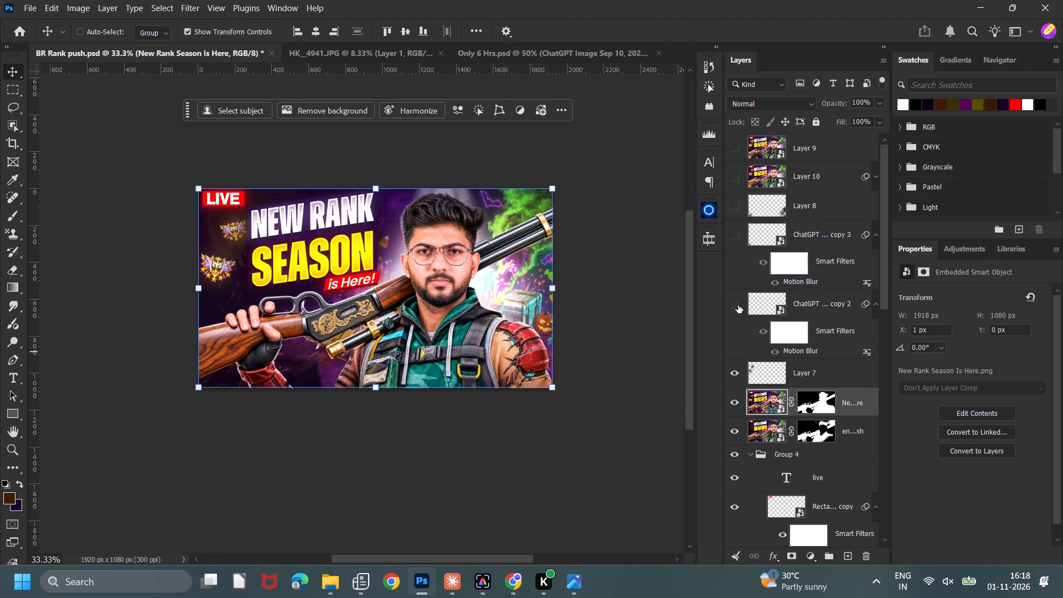
# Make the ChatGPT copy 2, ChatGPT copy 3 and Layer 8 layers visible.
pyautogui.click(738, 305)
pyautogui.click(730, 245)
pyautogui.click(736, 207)
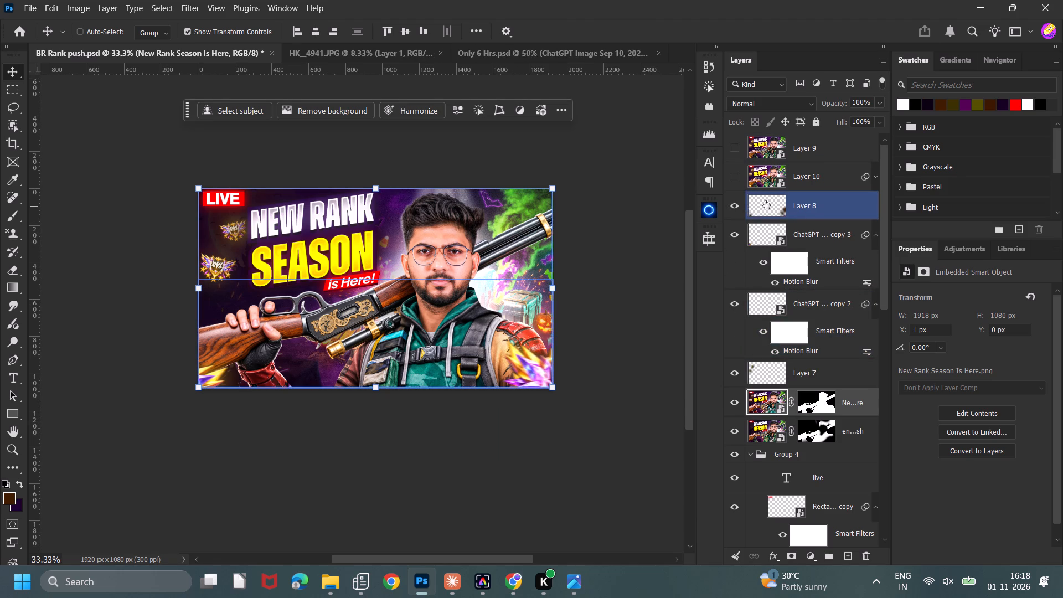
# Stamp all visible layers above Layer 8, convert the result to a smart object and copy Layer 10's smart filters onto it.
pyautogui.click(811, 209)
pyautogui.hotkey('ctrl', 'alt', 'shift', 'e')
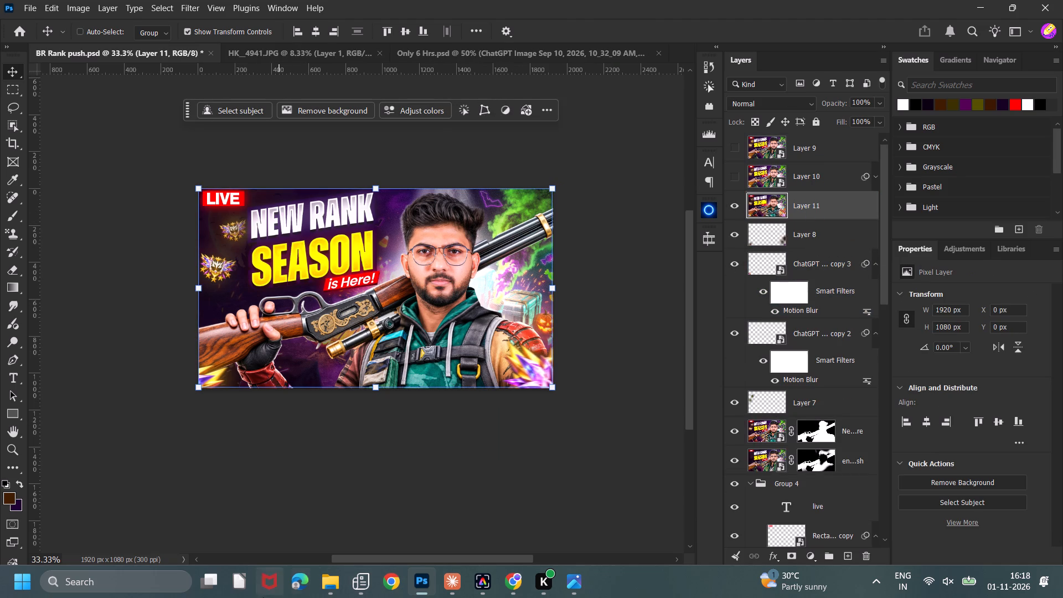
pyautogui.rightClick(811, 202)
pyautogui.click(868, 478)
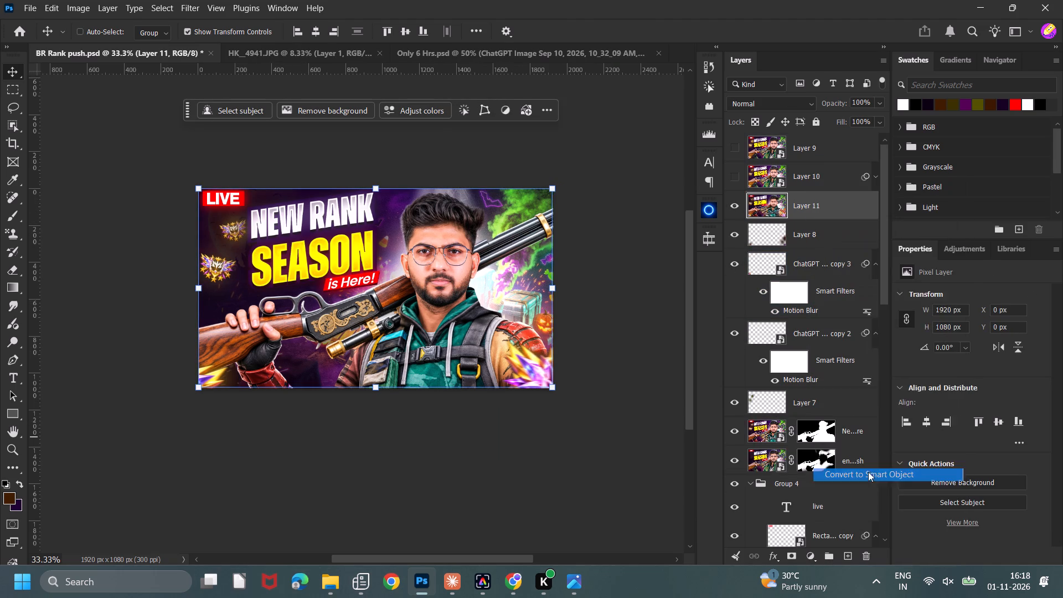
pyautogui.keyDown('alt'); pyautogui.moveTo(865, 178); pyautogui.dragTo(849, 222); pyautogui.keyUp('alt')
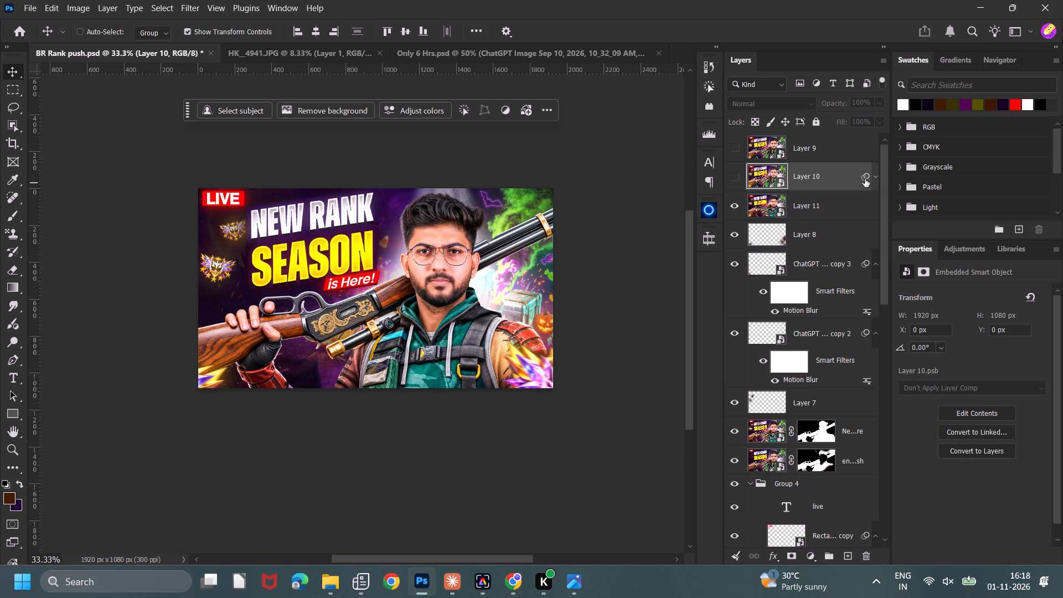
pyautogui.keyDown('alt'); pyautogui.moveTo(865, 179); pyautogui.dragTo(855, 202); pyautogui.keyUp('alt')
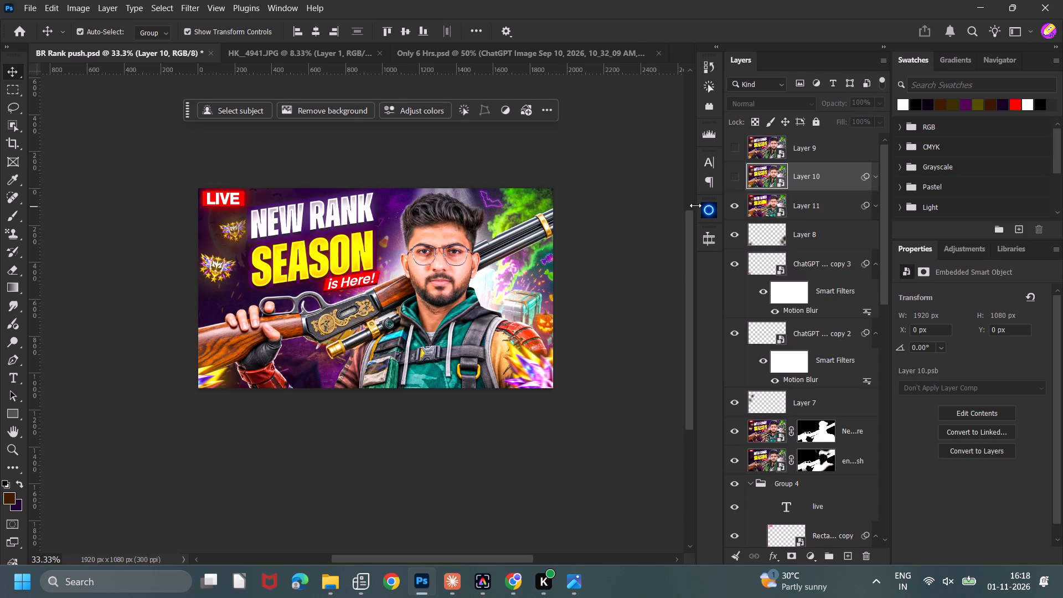
# Save BR Rank push.psd.
pyautogui.hotkey('ctrl', 's')
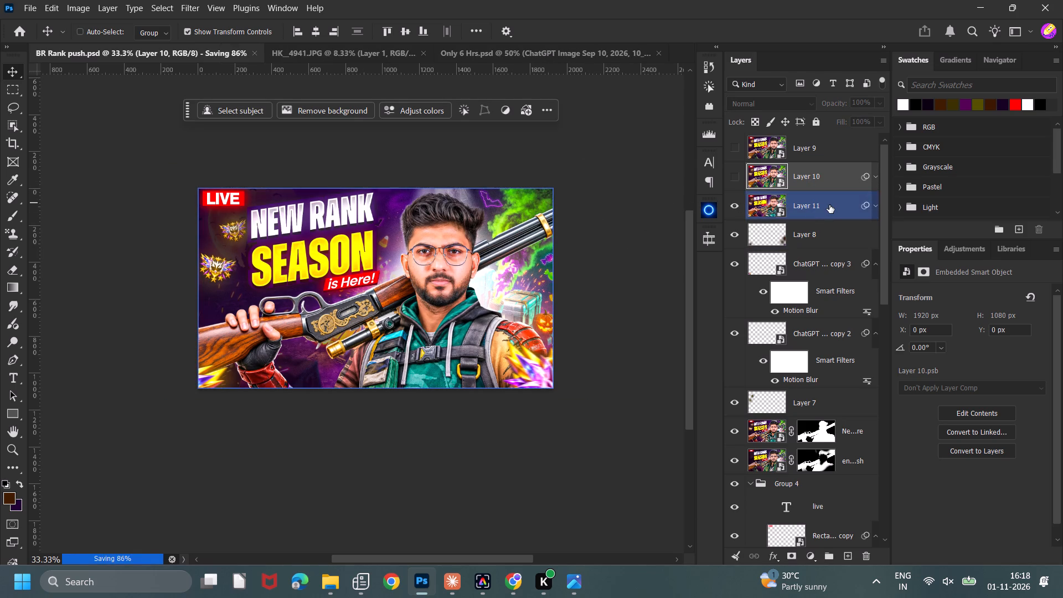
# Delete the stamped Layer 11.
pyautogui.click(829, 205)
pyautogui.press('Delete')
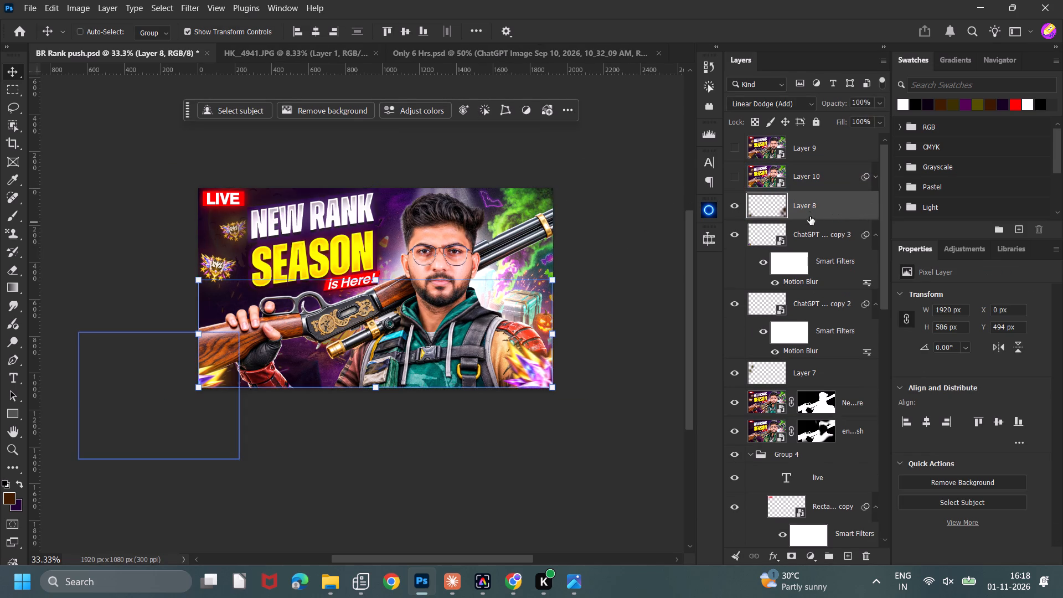
# Paint black over the face on the New Rank Season Is Here layer's mask with the 300 px brush.
pyautogui.click(808, 396)
pyautogui.press('b')
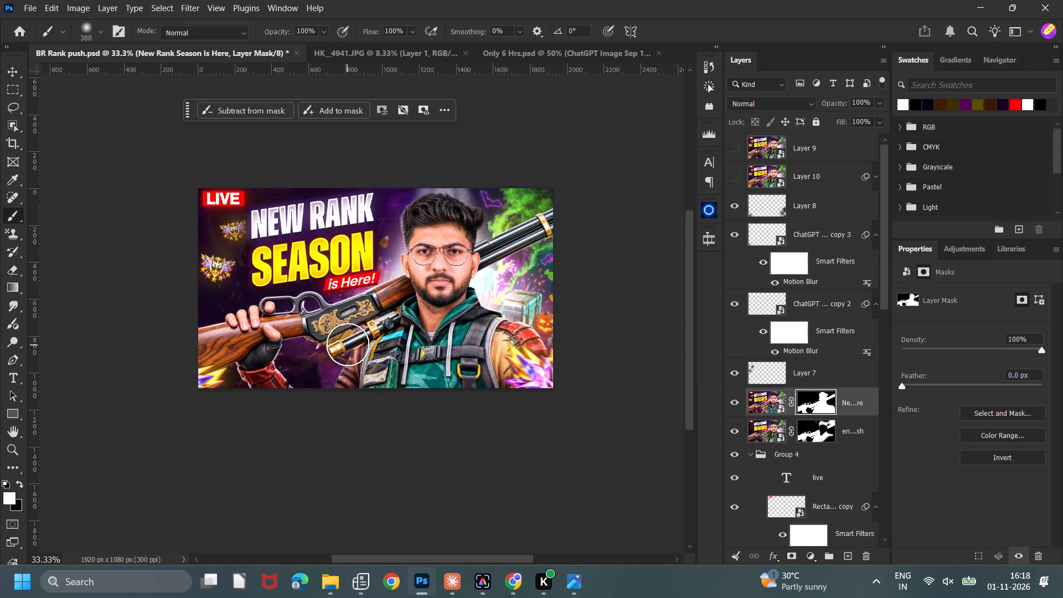
pyautogui.press('x')
pyautogui.moveTo(465, 256); pyautogui.dragTo(433, 261)
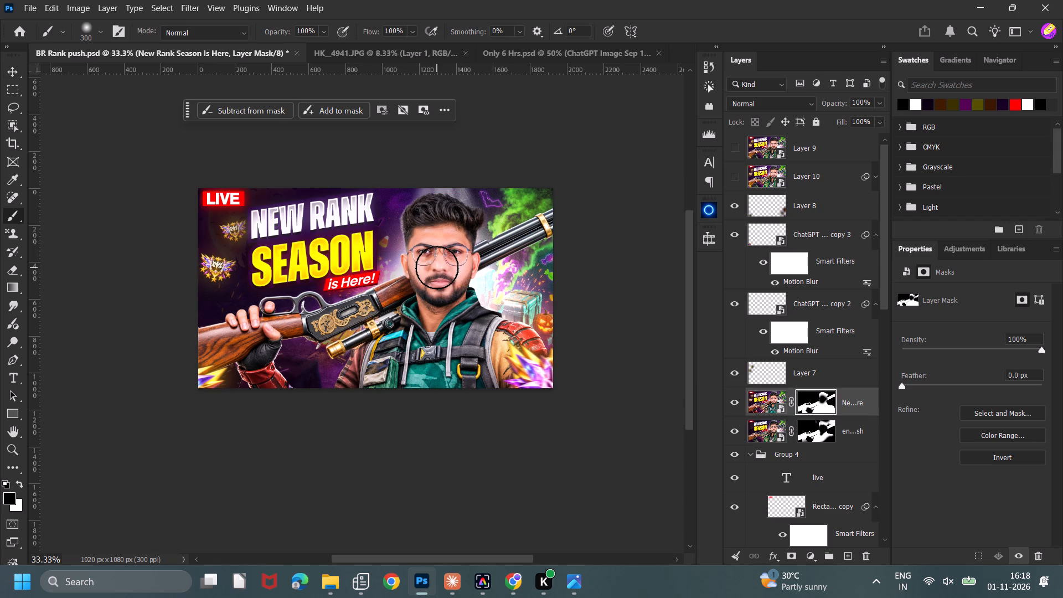
pyautogui.doubleClick(437, 267)
pyautogui.click(433, 269)
pyautogui.click(431, 265)
pyautogui.doubleClick(430, 262)
pyautogui.click(429, 254)
pyautogui.moveTo(429, 251); pyautogui.dragTo(436, 250)
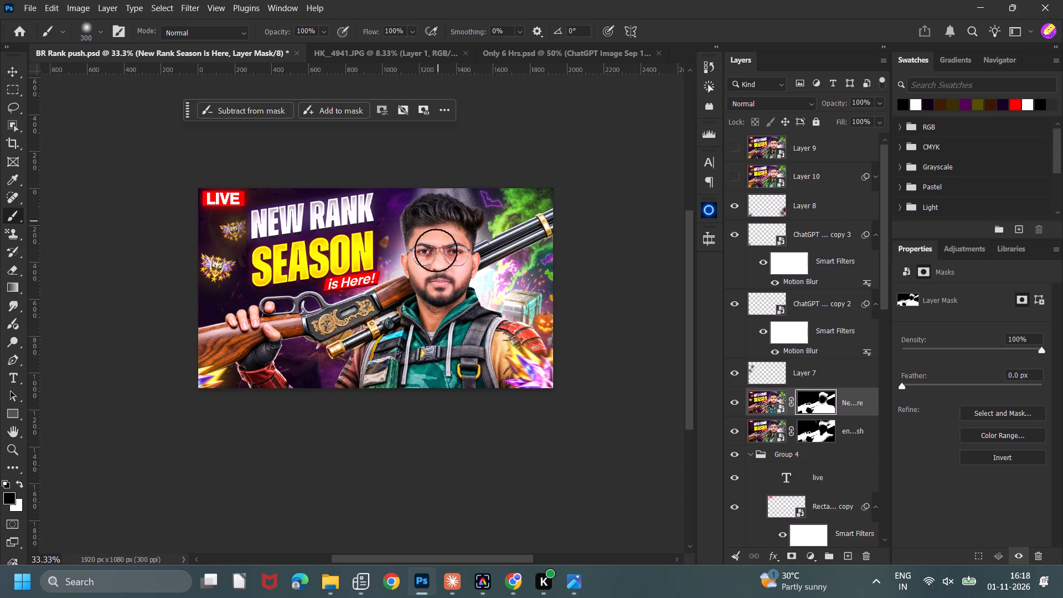
pyautogui.moveTo(436, 250); pyautogui.dragTo(438, 248)
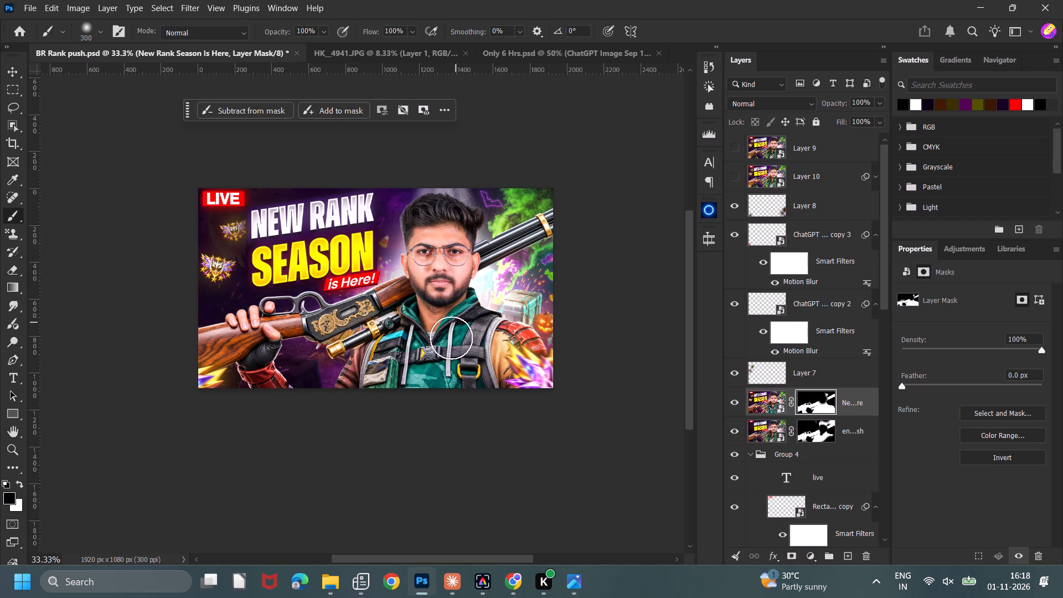
# Load the Group 1 copy cutout as a selection and paint black over the face and hair on the New Rank Season Is Here mask.
pyautogui.scroll(-13, 794, 493)
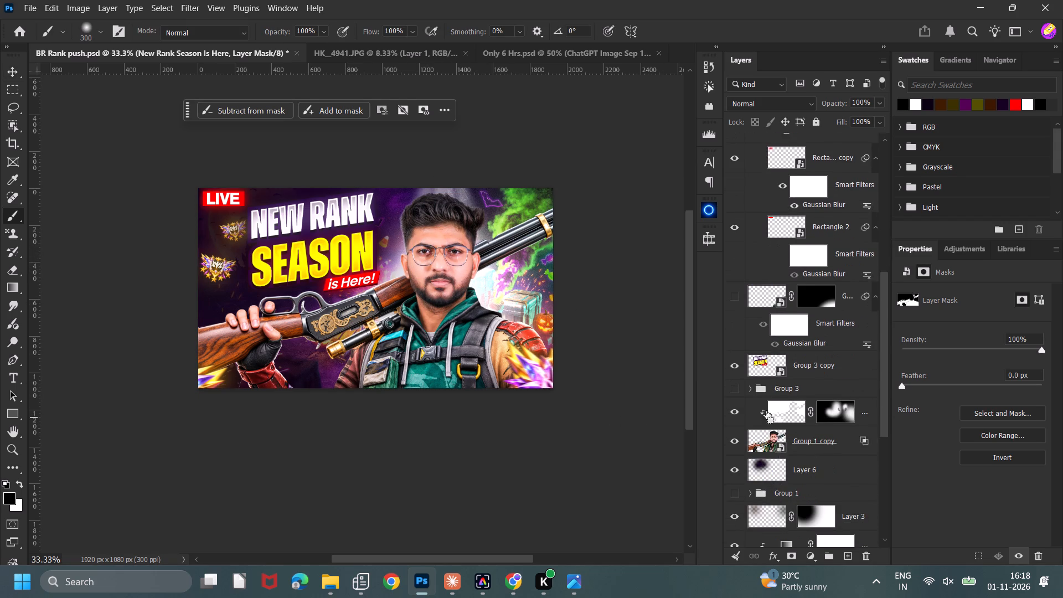
pyautogui.keyDown('ctrl'); pyautogui.click(766, 407); pyautogui.keyUp('ctrl')
pyautogui.scroll(7, 536, 385)
pyautogui.moveTo(442, 306); pyautogui.dragTo(426, 343)
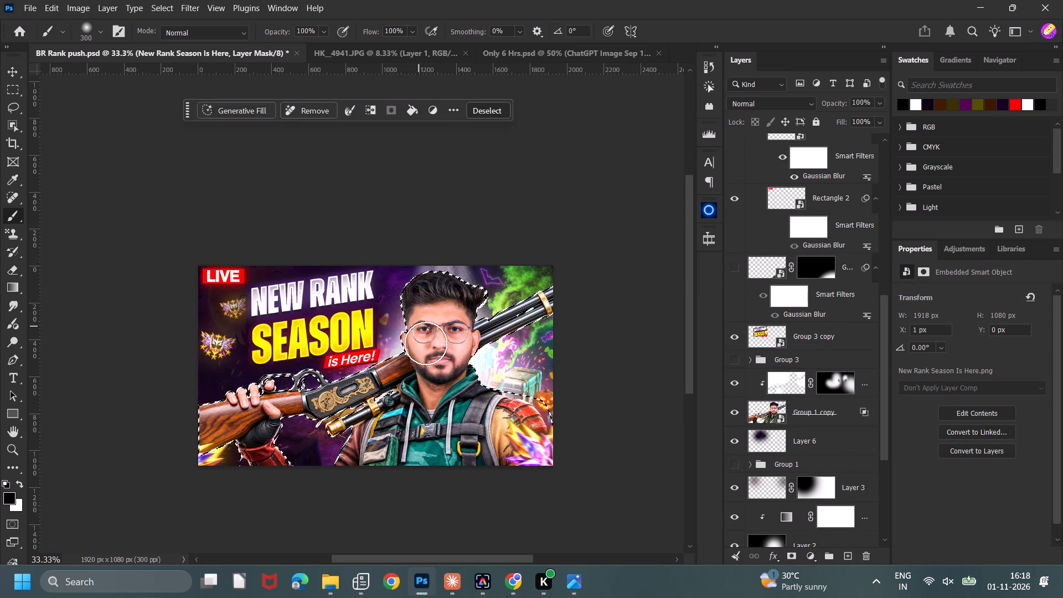
pyautogui.moveTo(426, 343); pyautogui.dragTo(444, 344)
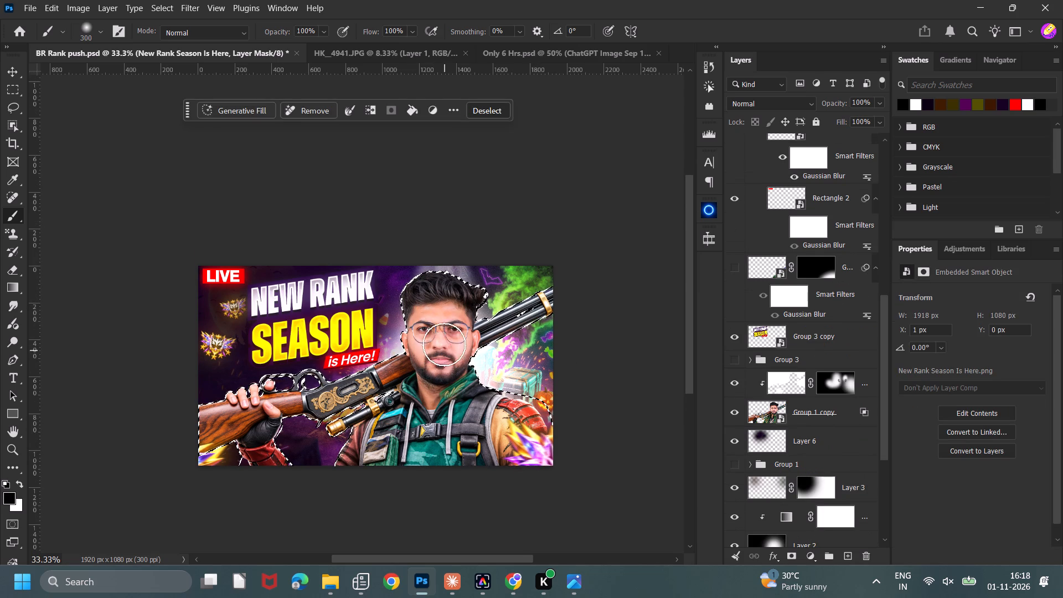
pyautogui.moveTo(444, 344); pyautogui.dragTo(425, 302)
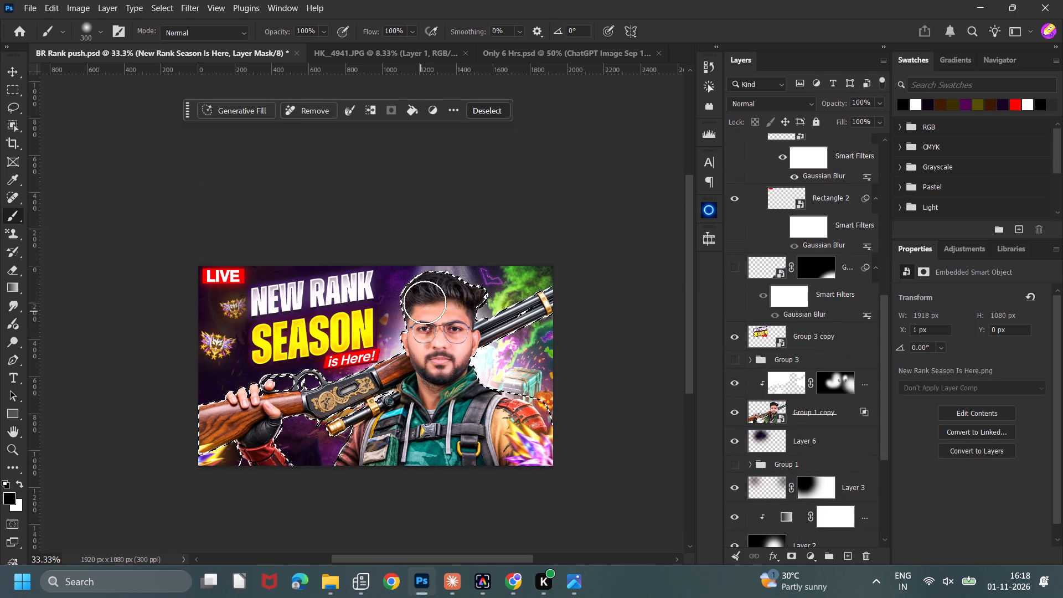
pyautogui.moveTo(425, 302); pyautogui.dragTo(425, 296)
# Paint white on the mask along the jaw, neck and collar with a 60 px brush to reveal the new costume there.
pyautogui.hotkey('ctrl', '=')
pyautogui.hotkey('ctrl', '=')
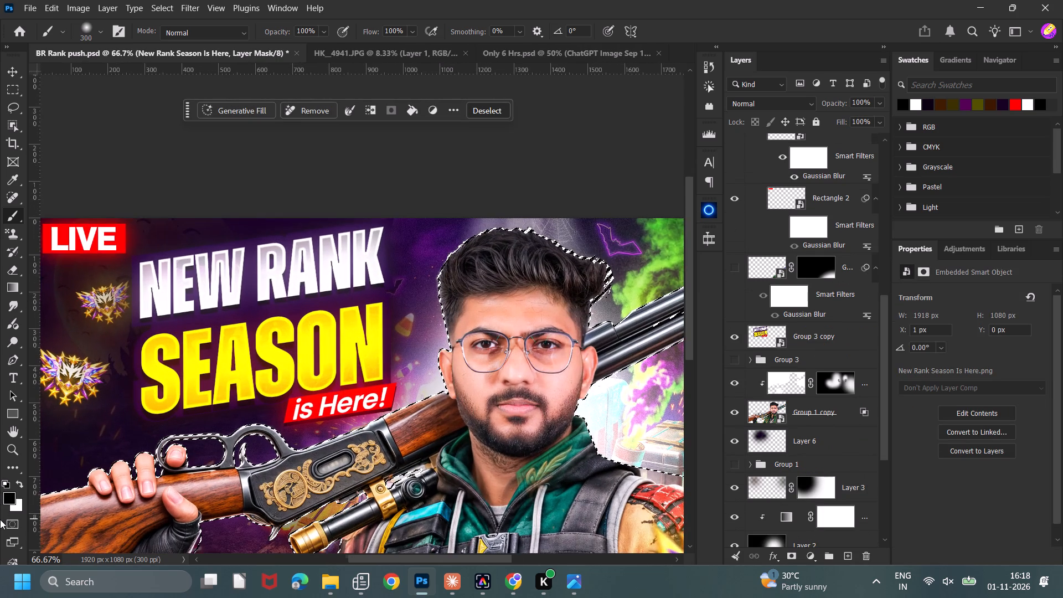
pyautogui.scroll(-8, 451, 335)
pyautogui.press('x')
pyautogui.press('[')
pyautogui.press('[')
pyautogui.press('[')
pyautogui.press('[')
pyautogui.press('[')
pyautogui.press('[')
pyautogui.press('[')
pyautogui.press('[')
pyautogui.press('[')
pyautogui.press('[')
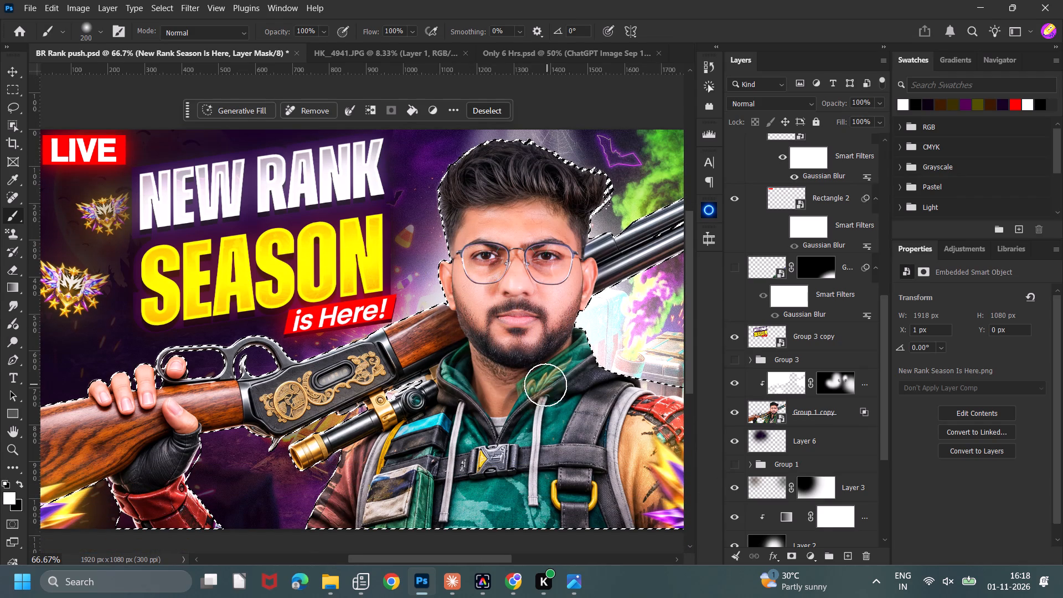
pyautogui.moveTo(532, 388); pyautogui.dragTo(514, 360)
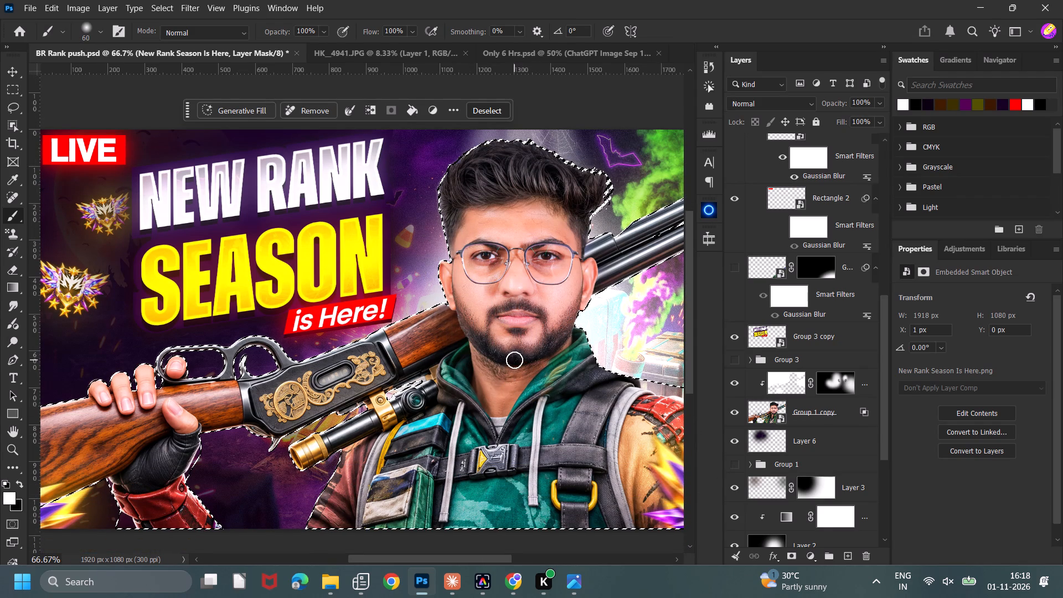
pyautogui.moveTo(514, 360); pyautogui.dragTo(568, 326)
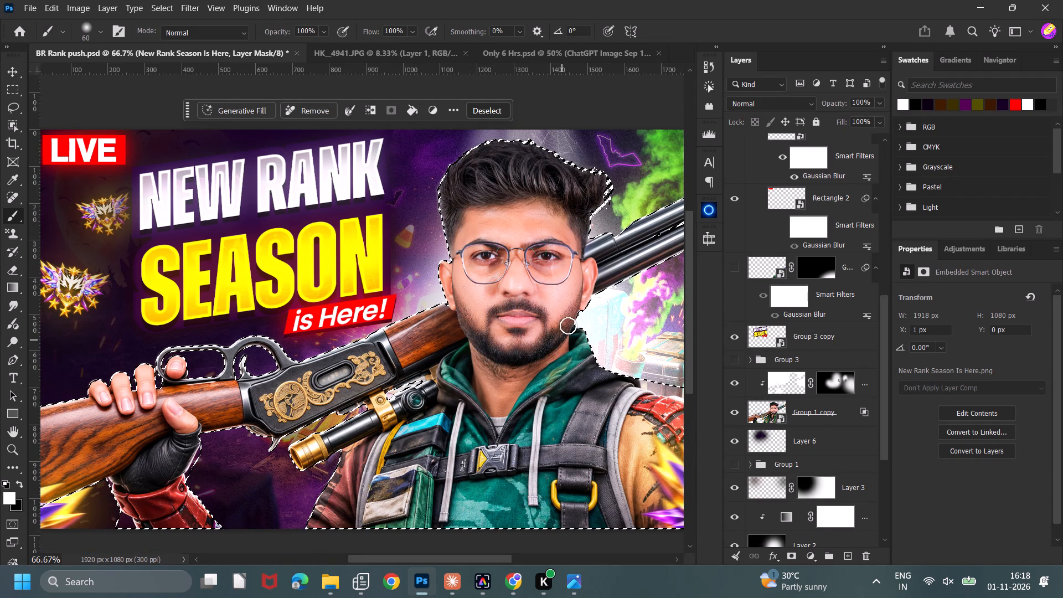
pyautogui.moveTo(568, 326); pyautogui.dragTo(508, 396)
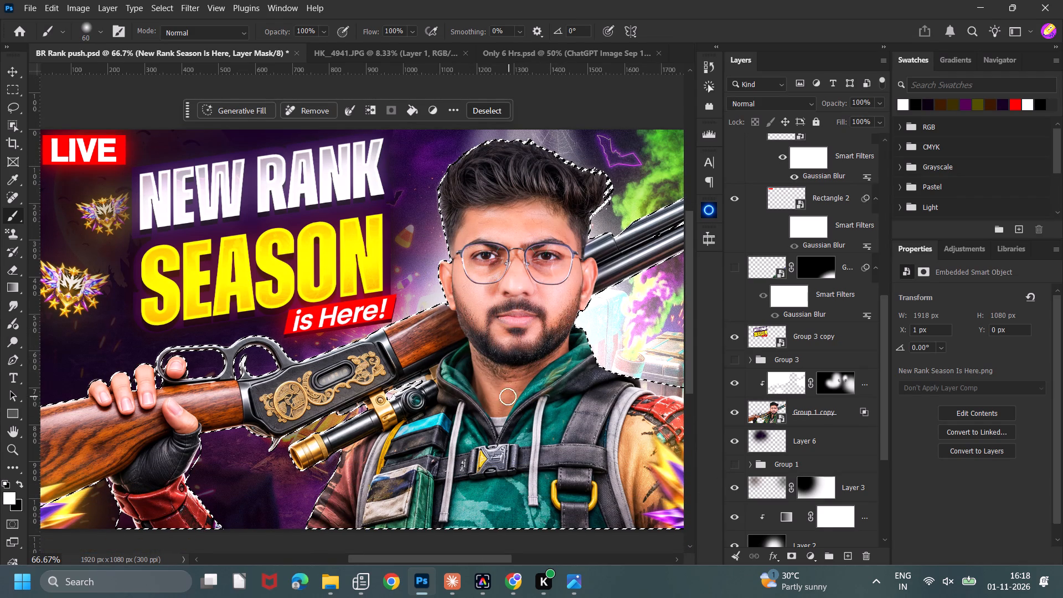
pyautogui.moveTo(508, 396); pyautogui.dragTo(502, 362)
# Paint black on the mask over the face and hair with the brush at 60 px and at 400 px, then clear the selection.
pyautogui.press('x')
pyautogui.moveTo(510, 337); pyautogui.dragTo(499, 282)
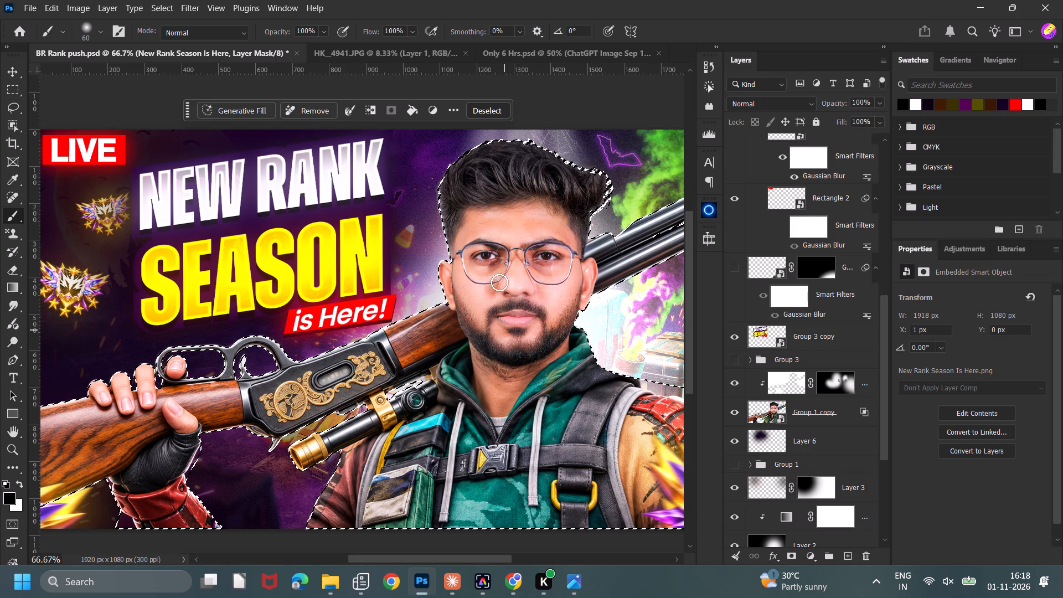
pyautogui.moveTo(499, 282); pyautogui.dragTo(477, 230)
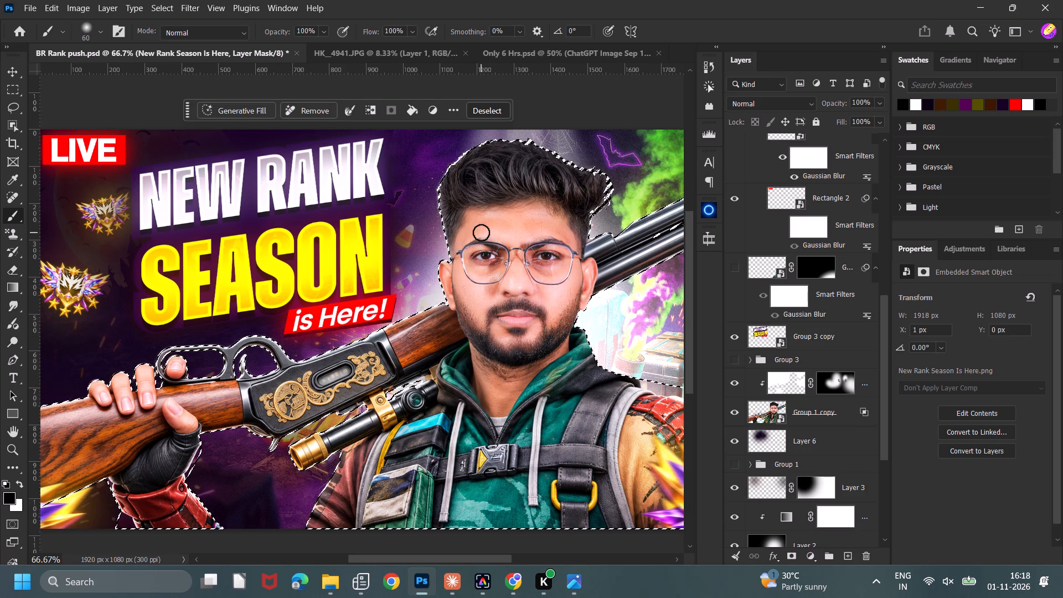
pyautogui.scroll(12, 845, 350)
pyautogui.scroll(3, 534, 280)
pyautogui.moveTo(556, 292); pyautogui.dragTo(593, 250)
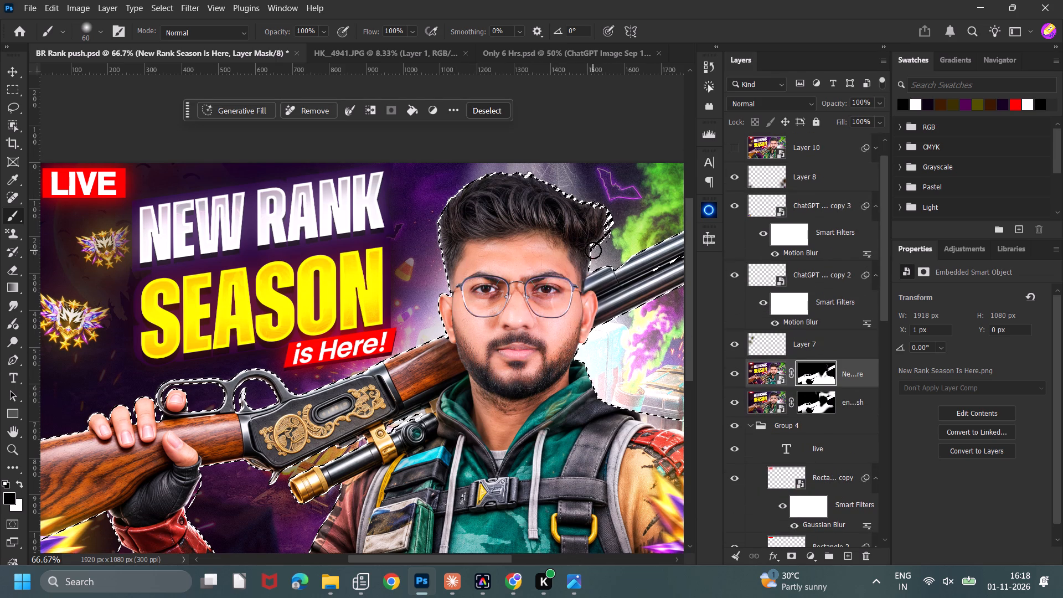
pyautogui.press(']')
pyautogui.press(']')
pyautogui.press(']')
pyautogui.press(']')
pyautogui.press(']')
pyautogui.press(']')
pyautogui.press(']')
pyautogui.press(']')
pyautogui.press(']')
pyautogui.press(']')
pyautogui.press(']')
pyautogui.moveTo(583, 230); pyautogui.dragTo(503, 306)
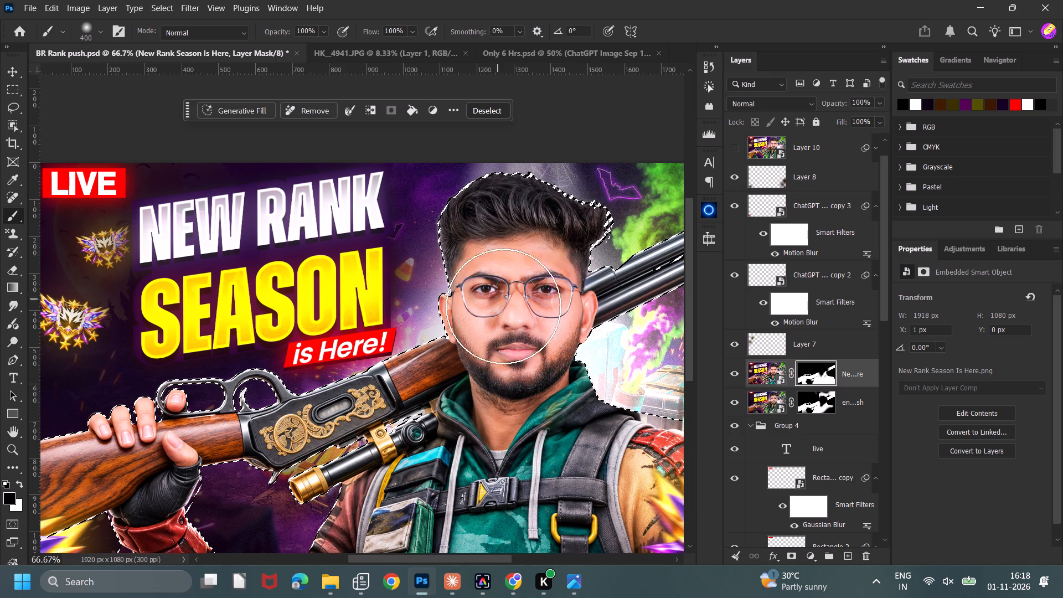
pyautogui.moveTo(503, 306); pyautogui.dragTo(541, 217)
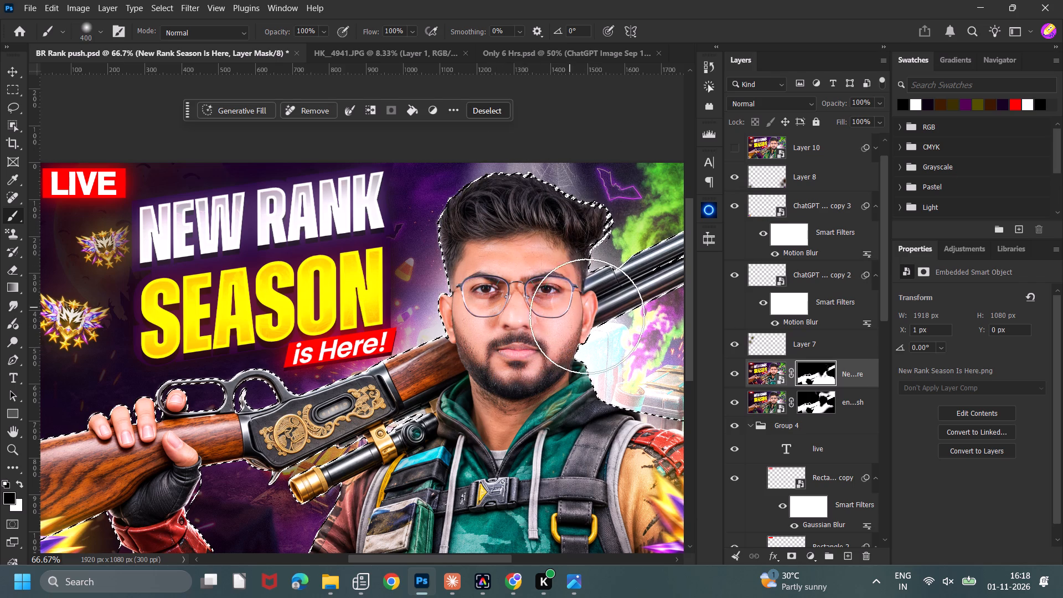
pyautogui.hotkey('ctrl', 'd')
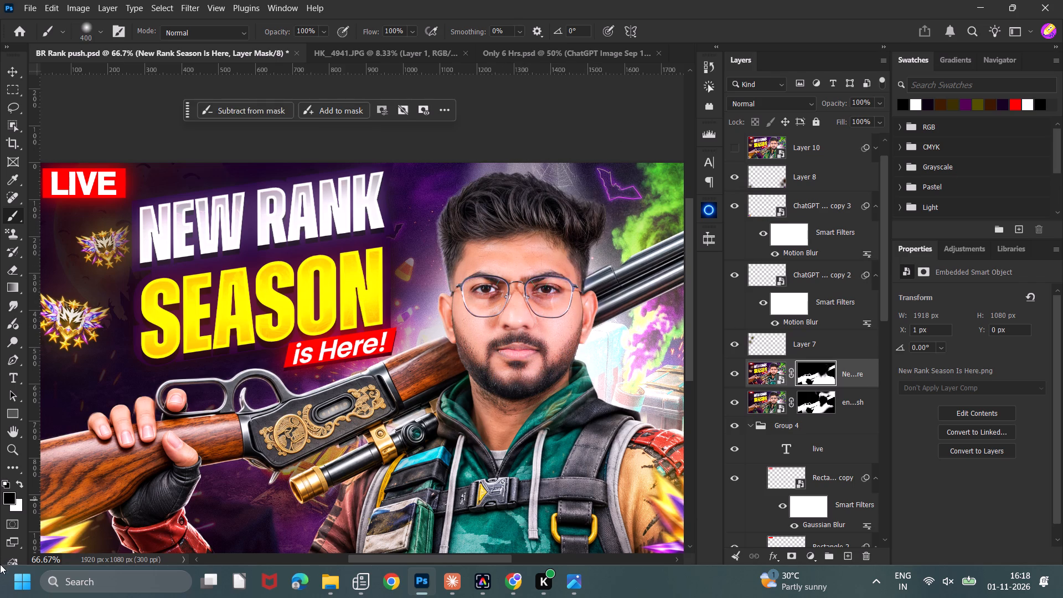
# Compare the whole thumbnail with and without the New Rank Season Is Here layer.
pyautogui.hotkey('ctrl', '-')
pyautogui.hotkey('ctrl', '-')
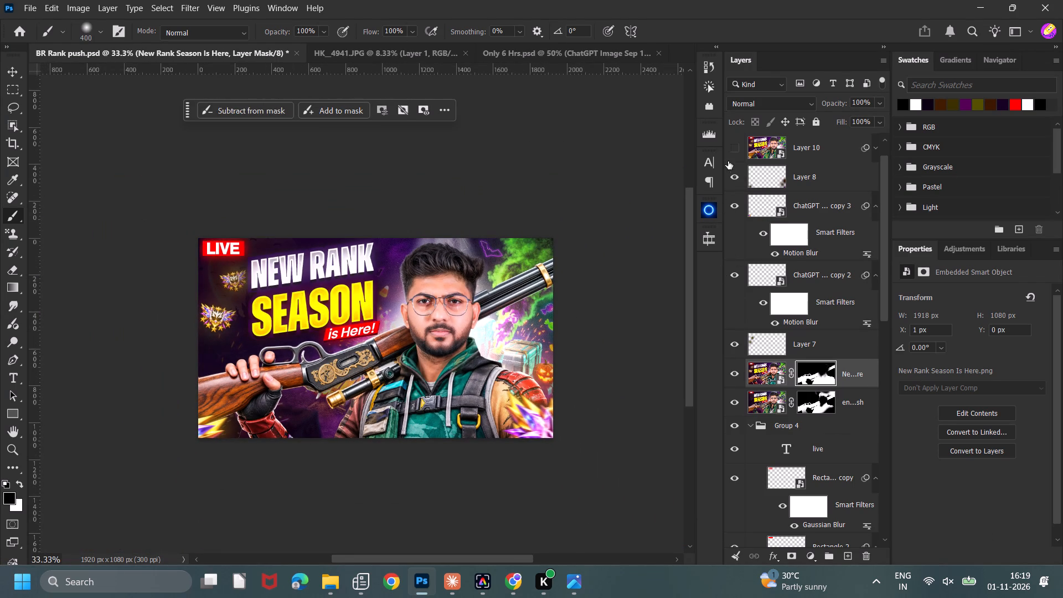
pyautogui.click(738, 372)
pyautogui.click(738, 372)
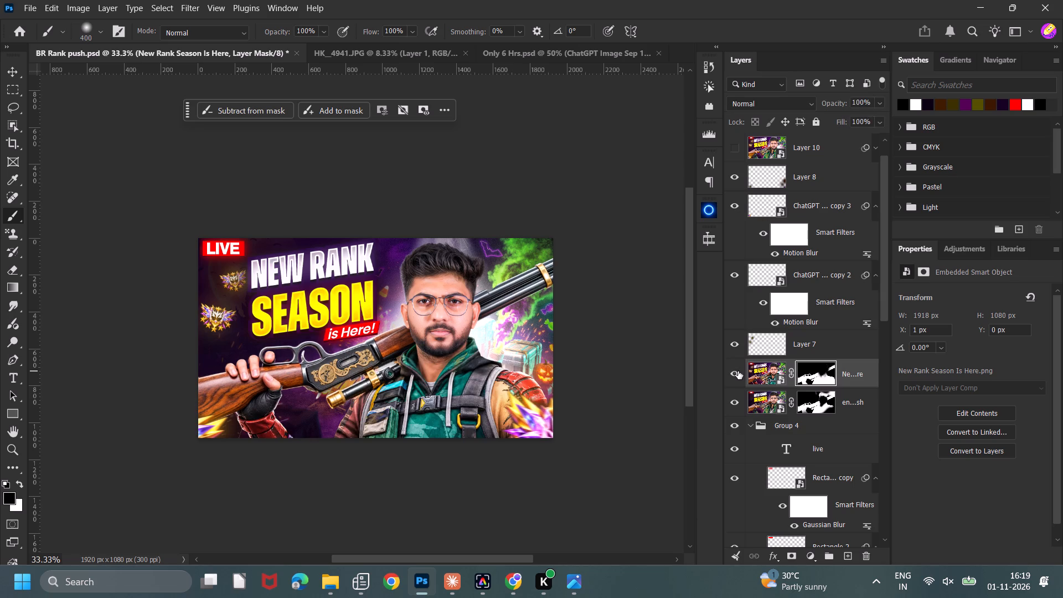
pyautogui.doubleClick(738, 371)
pyautogui.doubleClick(733, 376)
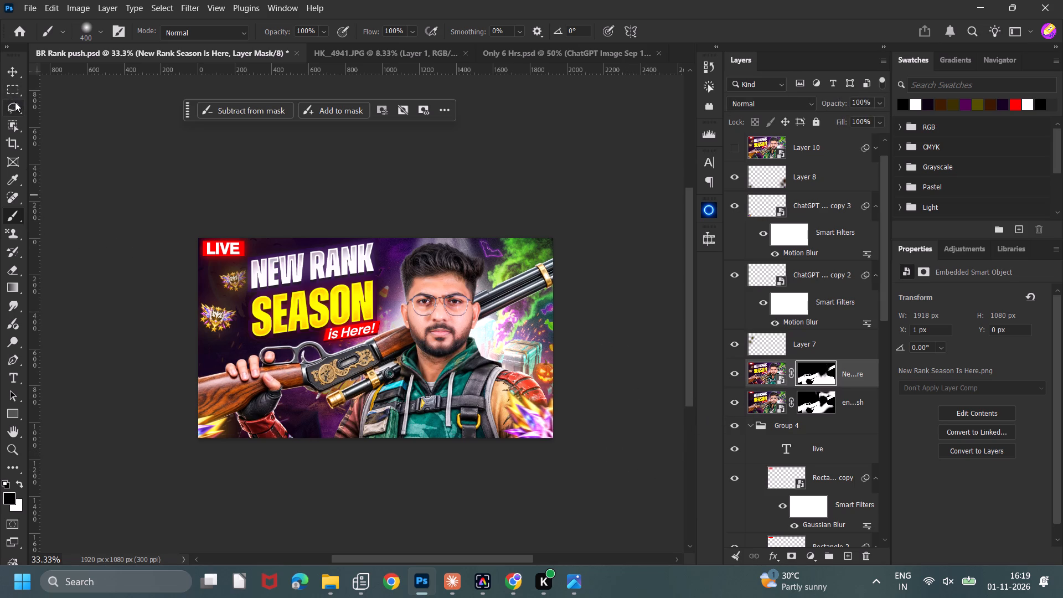
# Stamp all visible content into a new layer directly above Layer 8 and convert it to a smart object.
pyautogui.click(9, 77)
pyautogui.scroll(5, 849, 362)
pyautogui.click(812, 213)
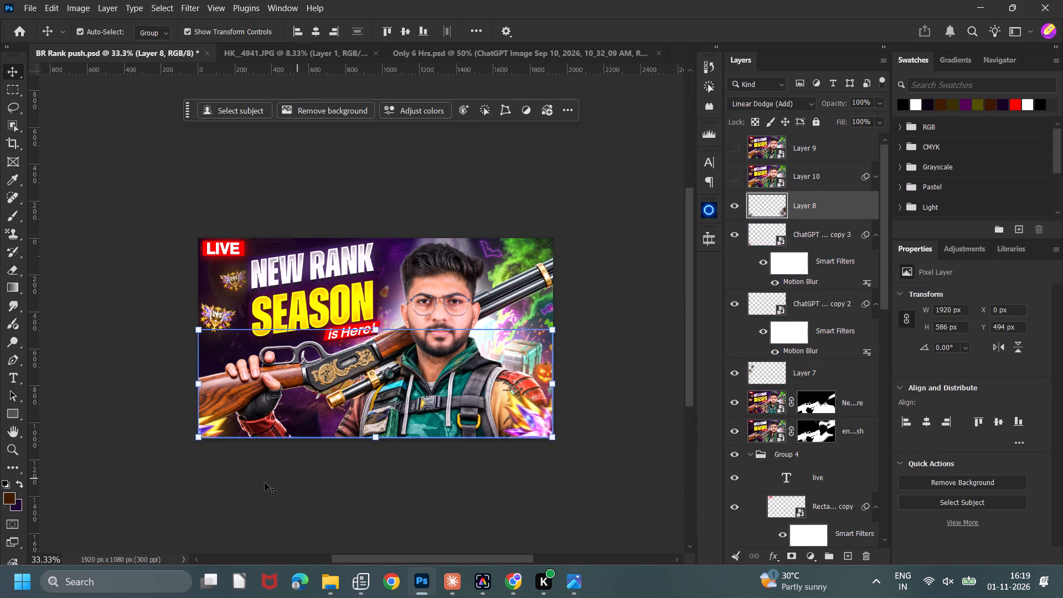
pyautogui.hotkey('ctrl', 'alt', 'shift', 'e')
pyautogui.rightClick(838, 208)
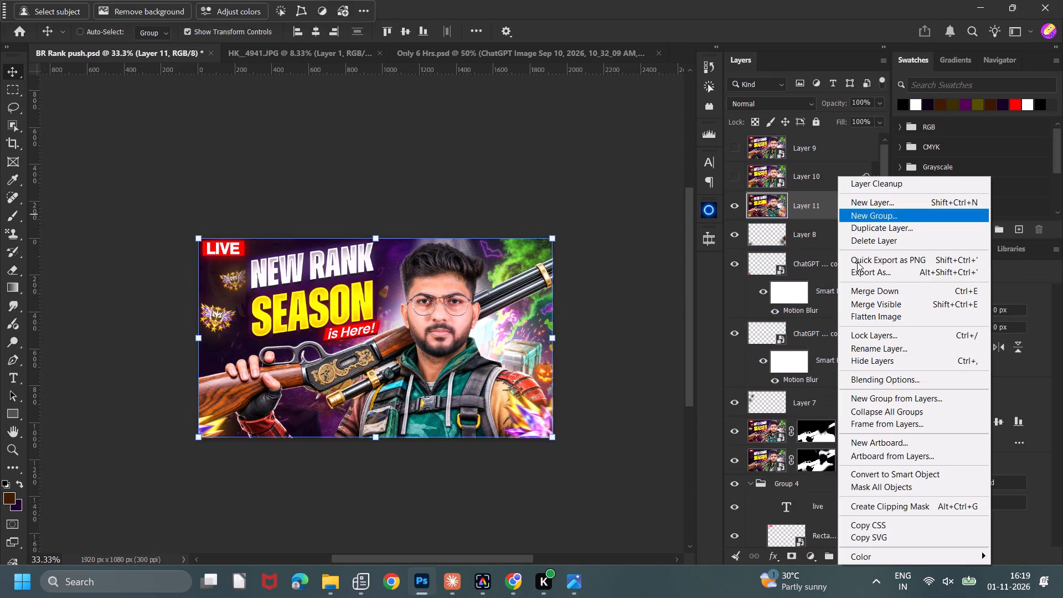
pyautogui.click(906, 475)
# Copy Layer 10's smart filter onto the new stamped smart object and save the document.
pyautogui.keyDown('alt'); pyautogui.moveTo(864, 178); pyautogui.dragTo(853, 207); pyautogui.keyUp('alt')
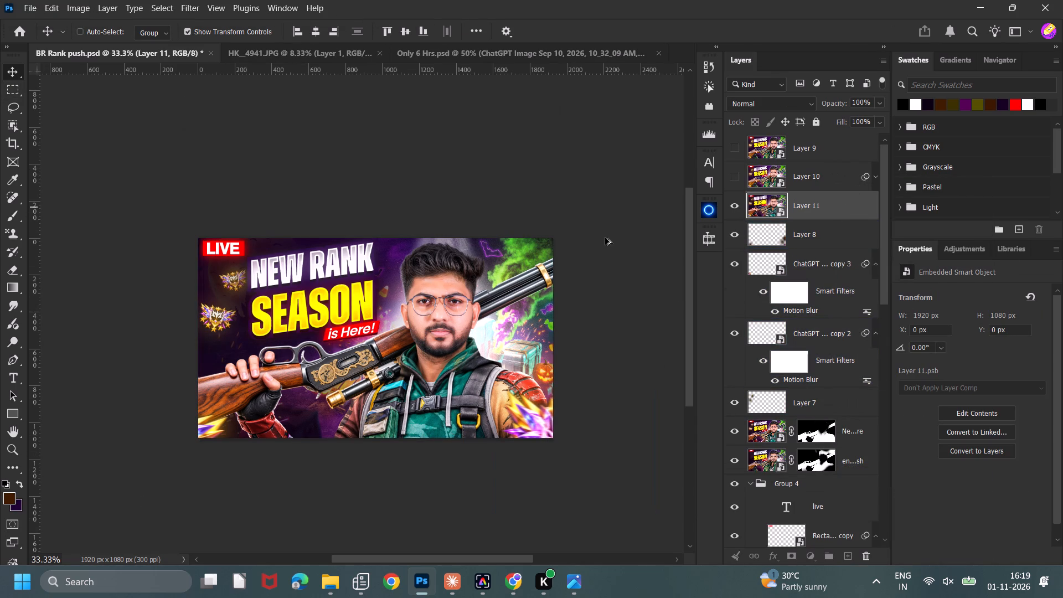
pyautogui.hotkey('ctrl', 's')
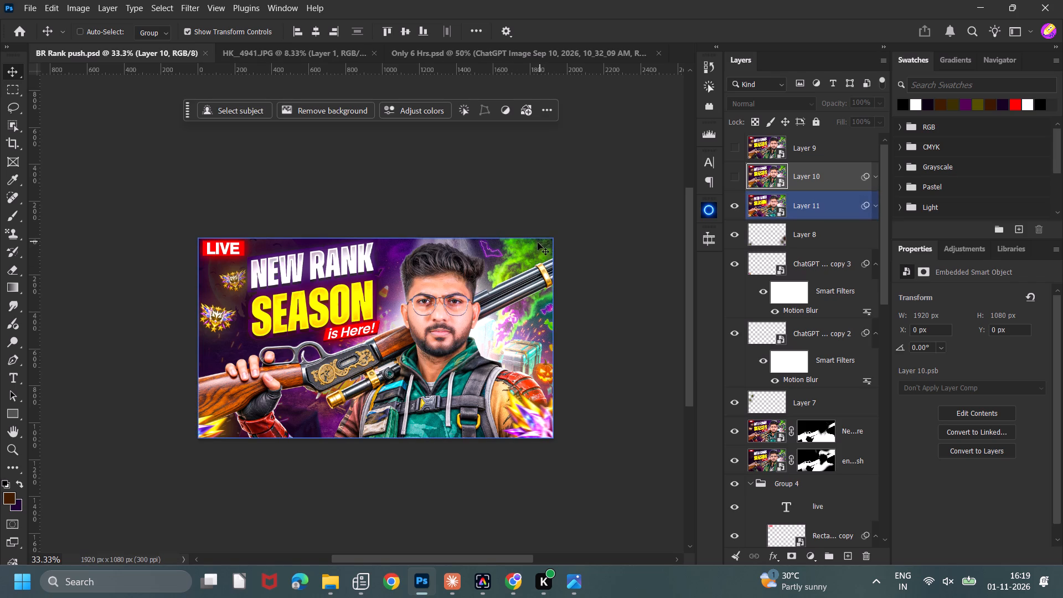
pyautogui.hotkey('ctrl', 's')
# Compare the thumbnail with and without the filtered stamped layer, keep it visible, and save the document.
pyautogui.scroll(-1, 607, 357)
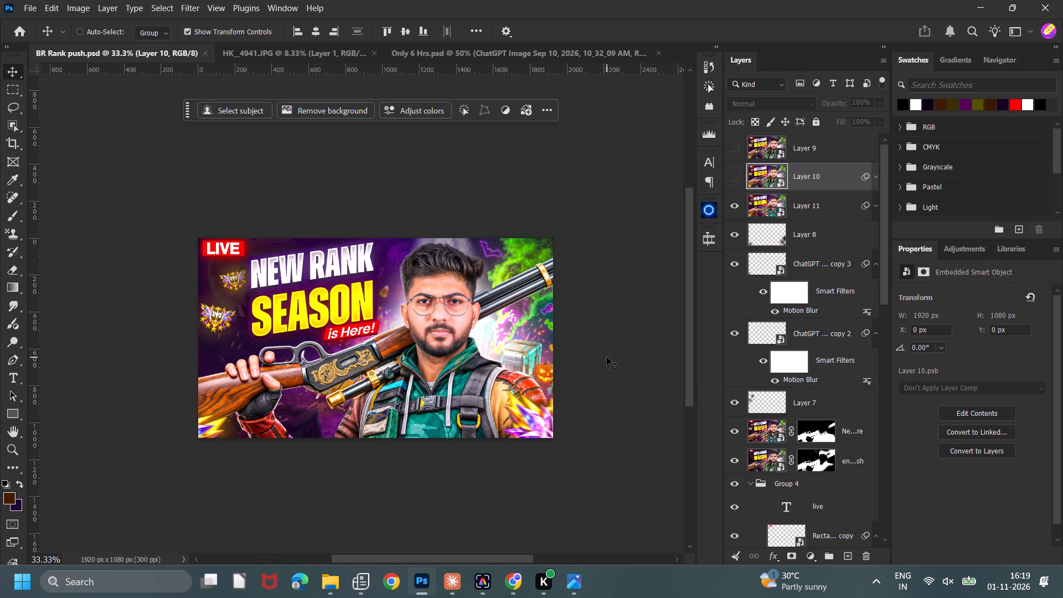
pyautogui.scroll(2, 605, 355)
pyautogui.scroll(-2, 600, 345)
pyautogui.scroll(2, 599, 345)
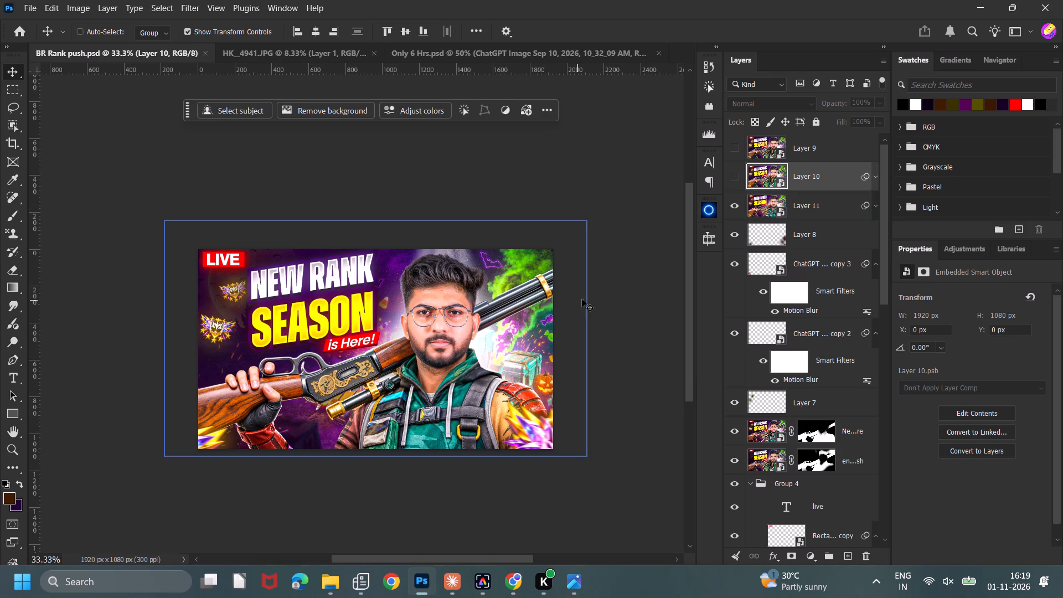
pyautogui.click(741, 205)
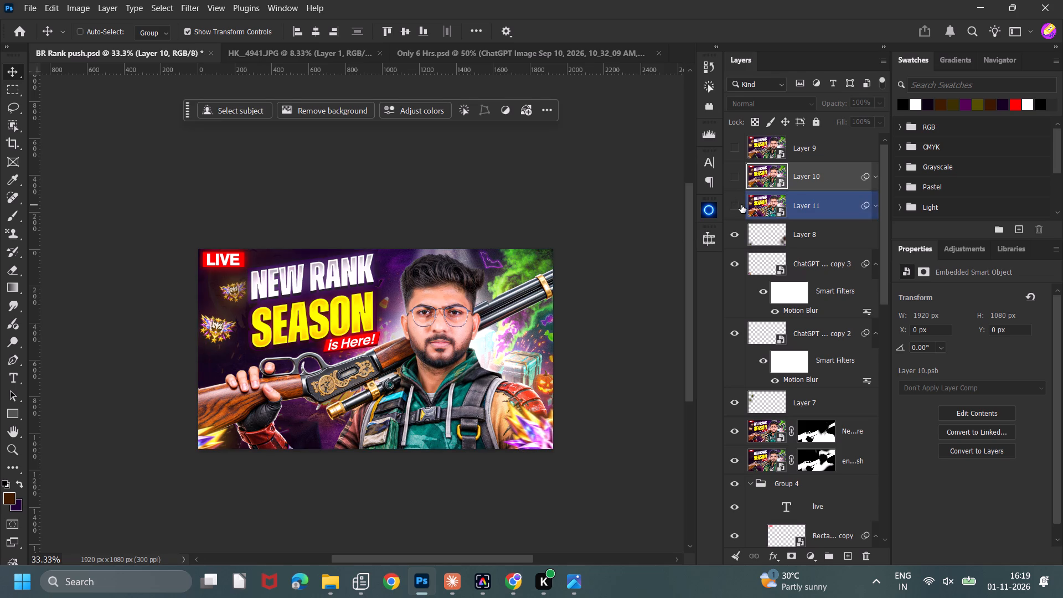
pyautogui.click(741, 205)
pyautogui.hotkey('ctrl', 's')
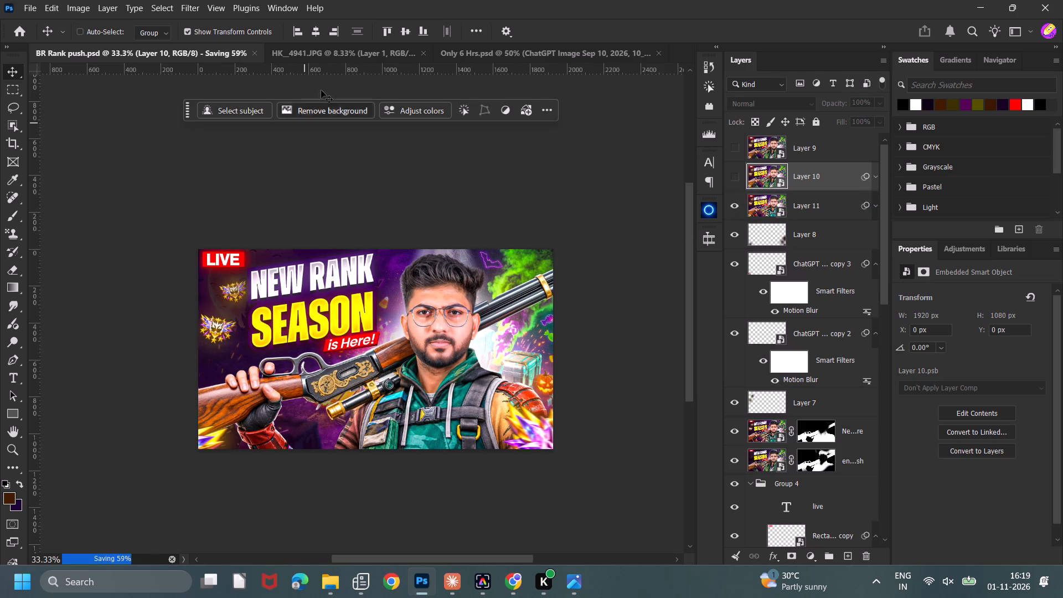
# Quick-export the thumbnail as a PNG named BR Rank push S8 into the MBG outputs folder.
pyautogui.click(24, 11)
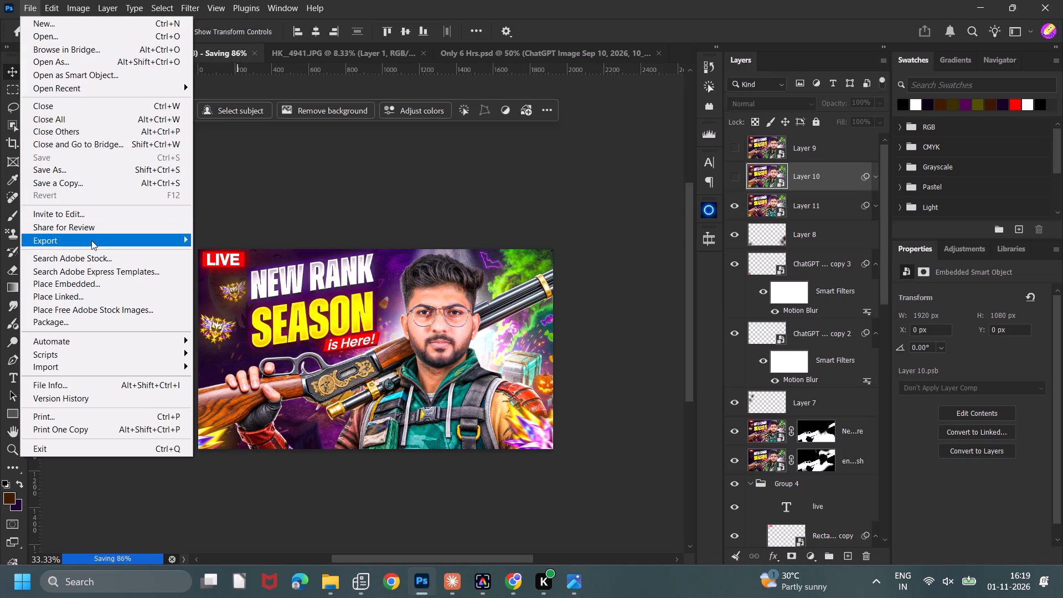
pyautogui.click(208, 242)
pyautogui.scroll(-4, 82, 226)
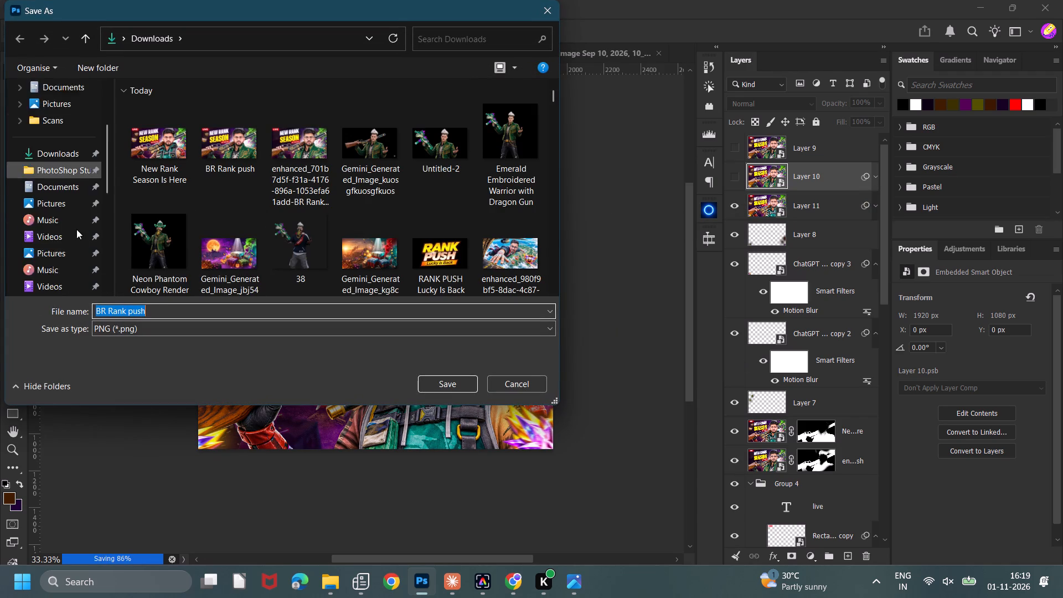
pyautogui.scroll(-3, 76, 229)
pyautogui.click(63, 202)
pyautogui.click(154, 302)
pyautogui.click(162, 312)
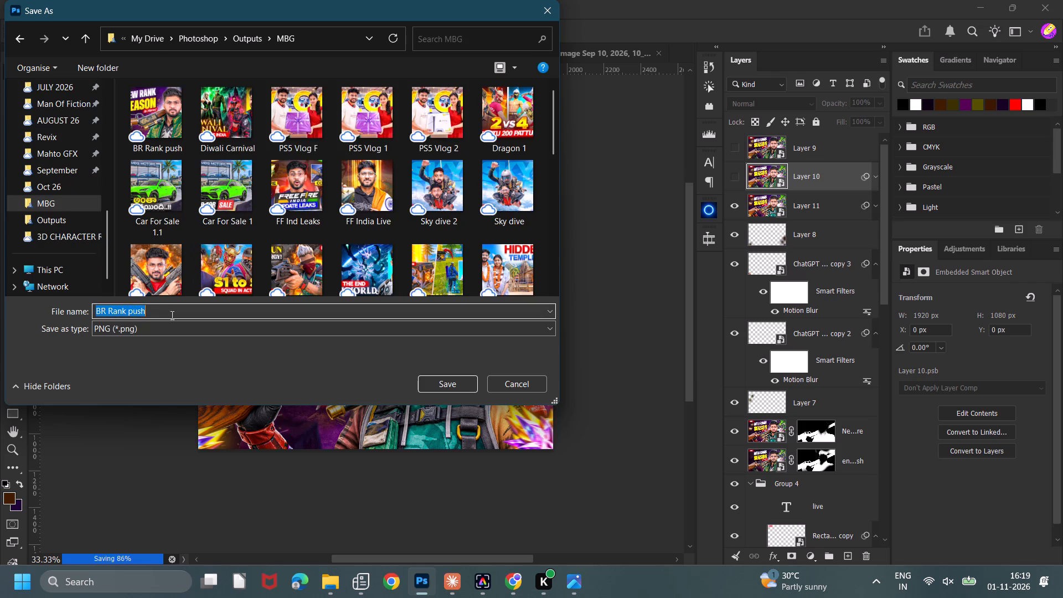
pyautogui.click(171, 315)
pyautogui.press('space')
pyautogui.hotkey('shift', 's')
pyautogui.press('8')
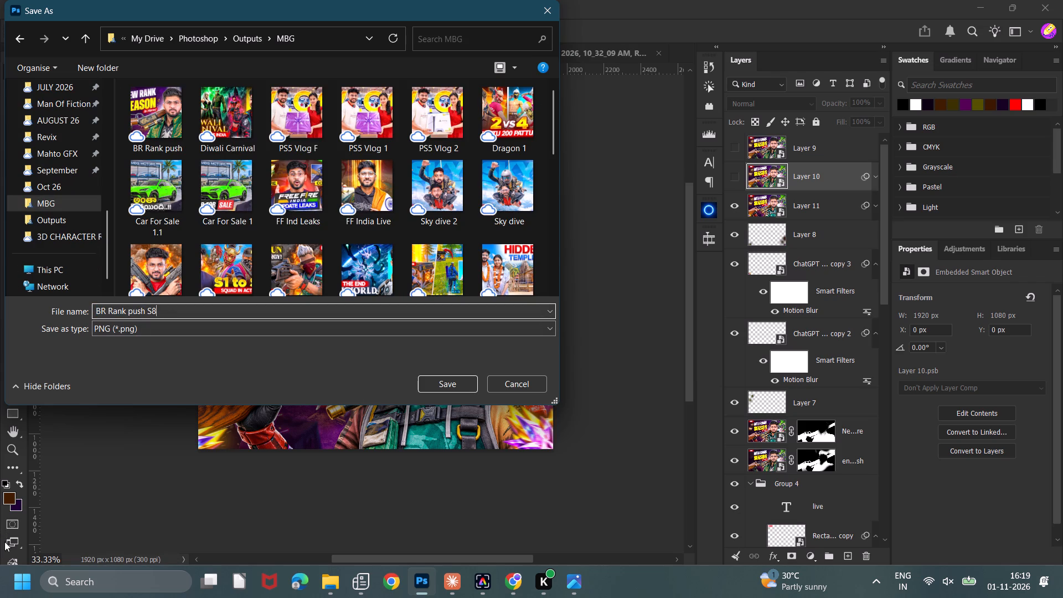
pyautogui.click(456, 379)
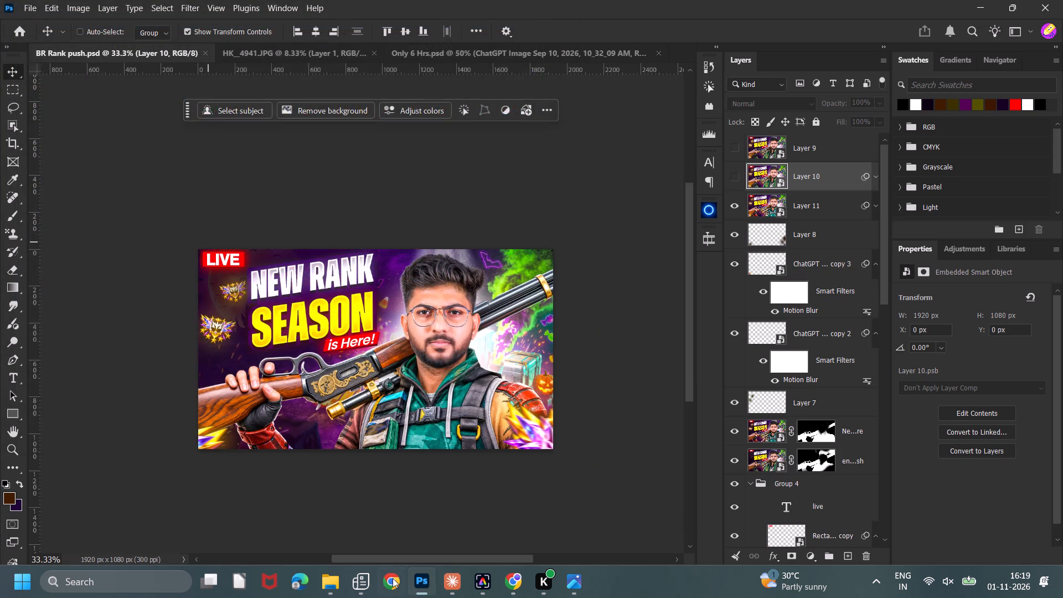
# Switch to Chrome and search Google in a new tab for "november elite pass free fire".
pyautogui.click(393, 578)
pyautogui.click(869, 28)
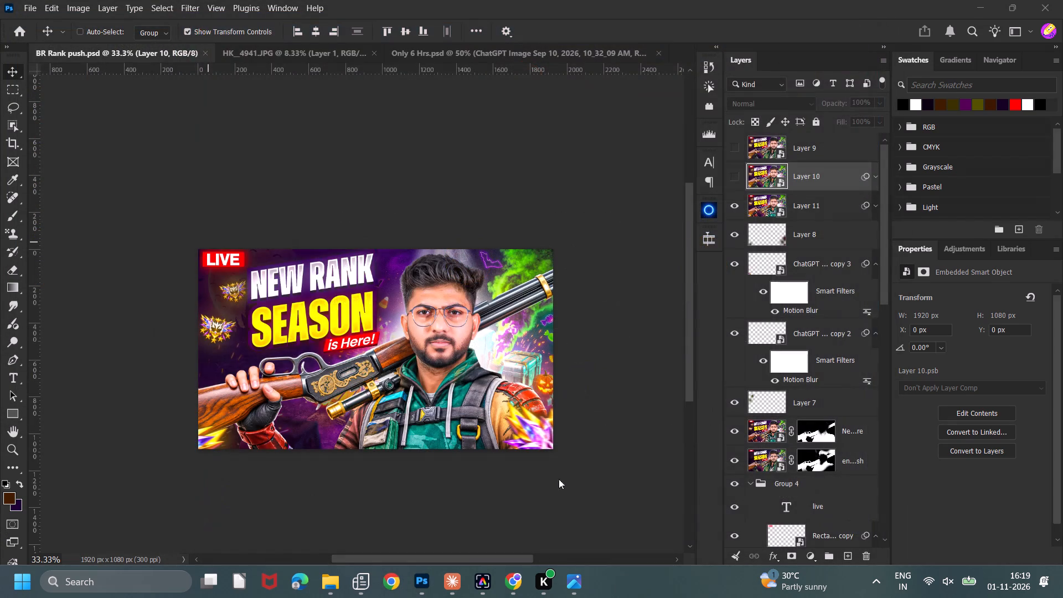
pyautogui.click(507, 577)
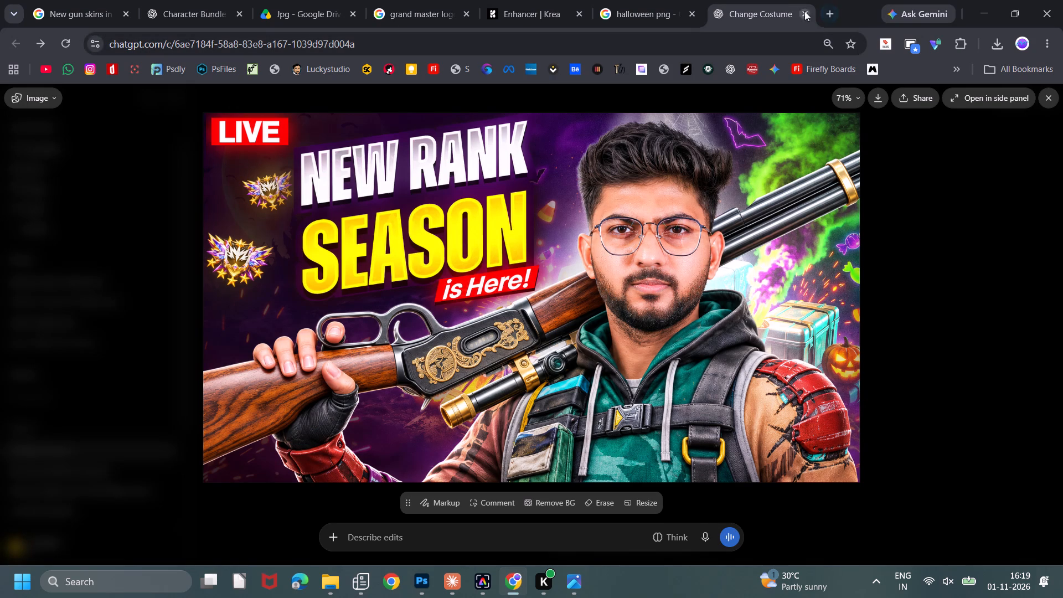
pyautogui.click(825, 13)
pyautogui.click(490, 299)
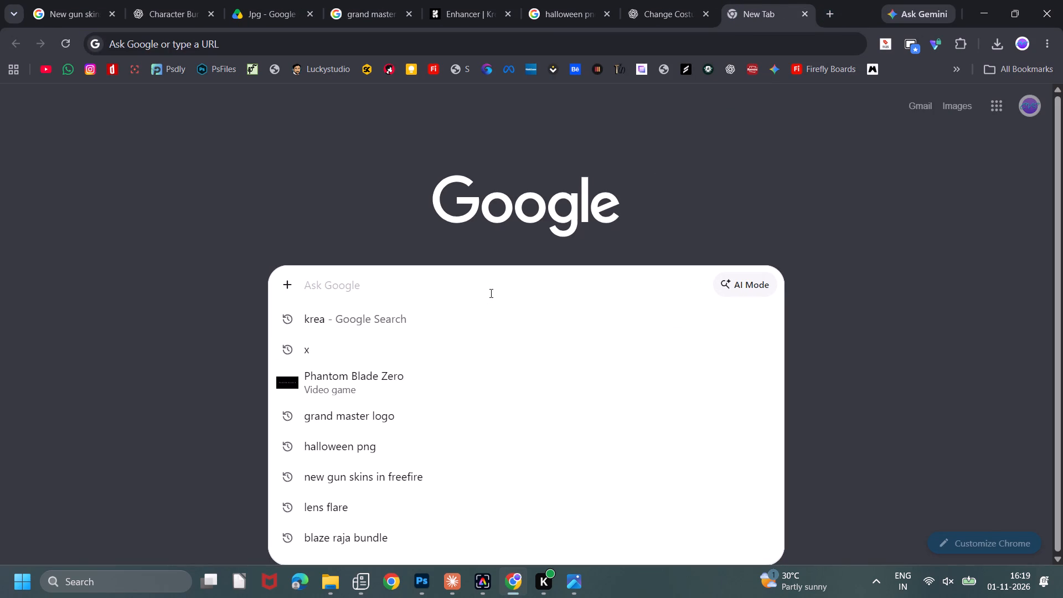
pyautogui.click(476, 295)
pyautogui.click(410, 276)
pyautogui.hotkey('shift', 'n')
pyautogui.write('ov')
pyautogui.press('e')
pyautogui.press('m')
pyautogui.press('b')
pyautogui.press('e')
pyautogui.press('r')
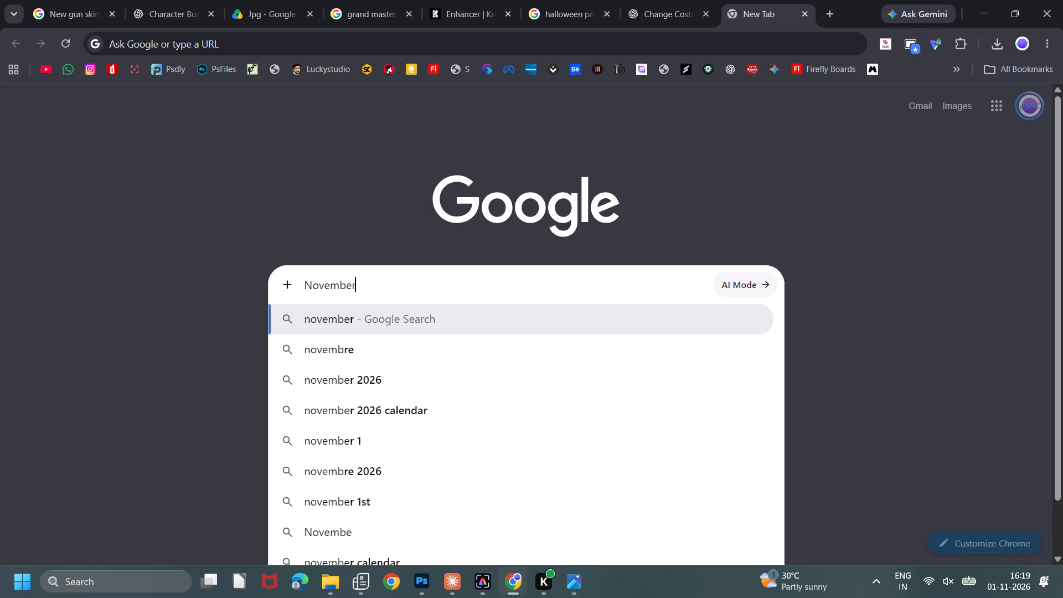
pyautogui.press('space')
pyautogui.hotkey('shift', 'e')
pyautogui.press('l')
pyautogui.press('i')
pyautogui.write('te b')
pyautogui.press('BackSpace')
pyautogui.write('pa')
pyautogui.write('ss')
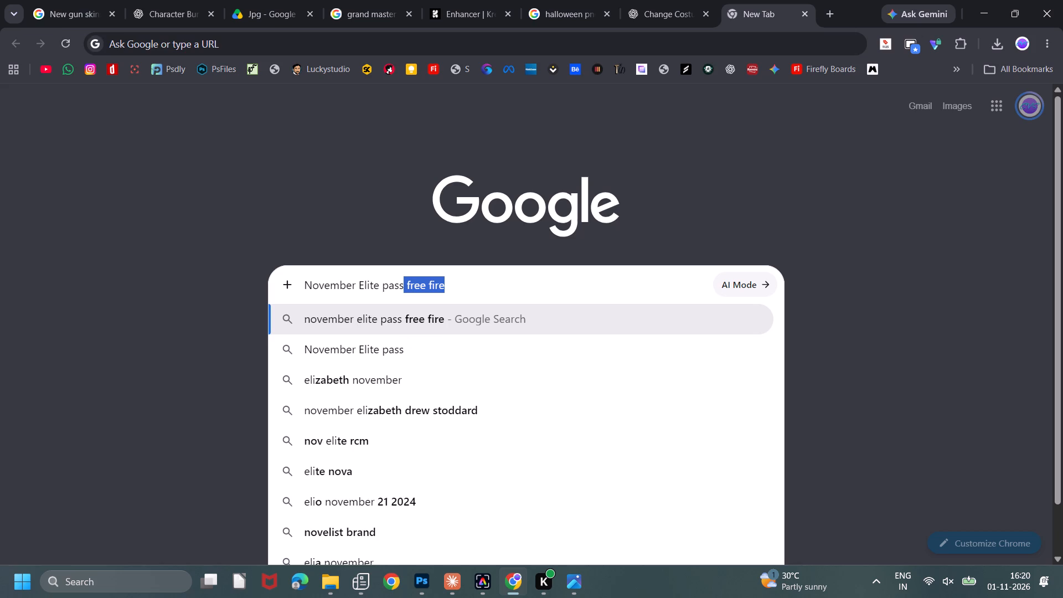
pyautogui.press('Return')
# Show the image results for the search and look through the Free Fire November pass artwork.
pyautogui.scroll(-2, 274, 396)
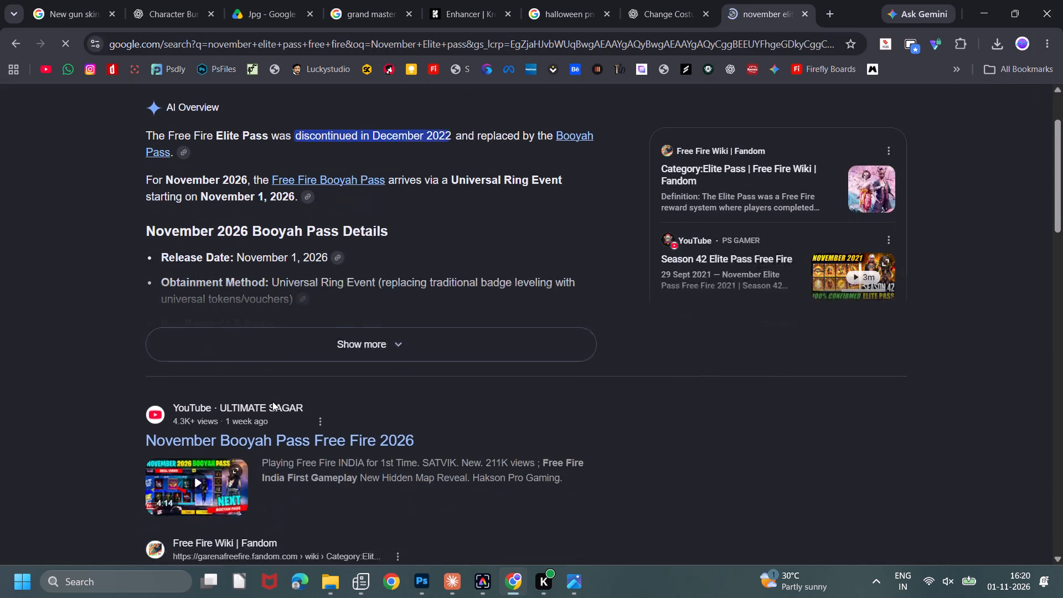
pyautogui.scroll(2, 376, 453)
pyautogui.click(321, 172)
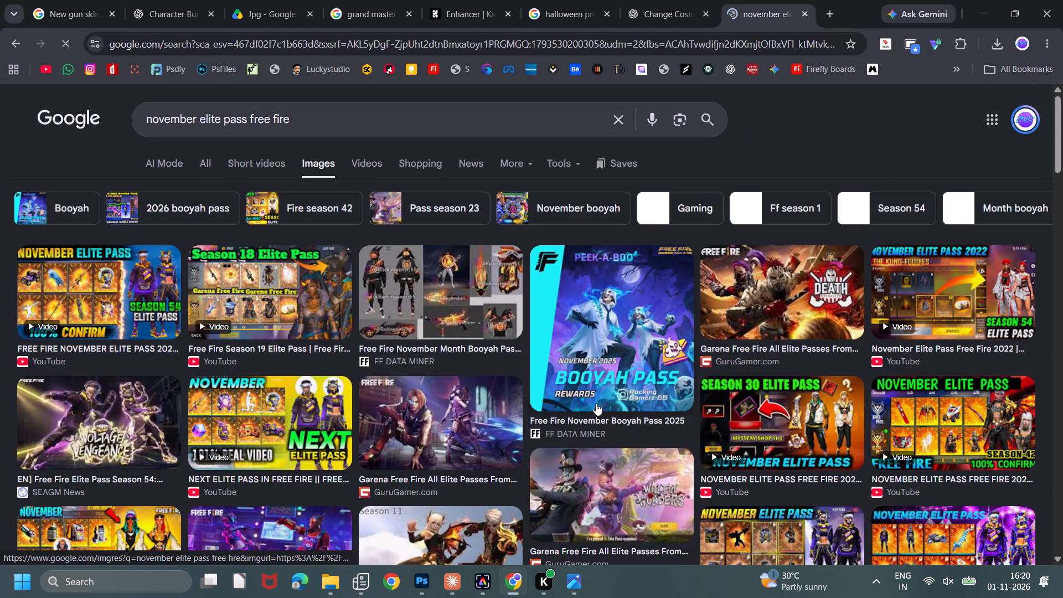
pyautogui.scroll(-1, 451, 482)
pyautogui.scroll(1, 452, 482)
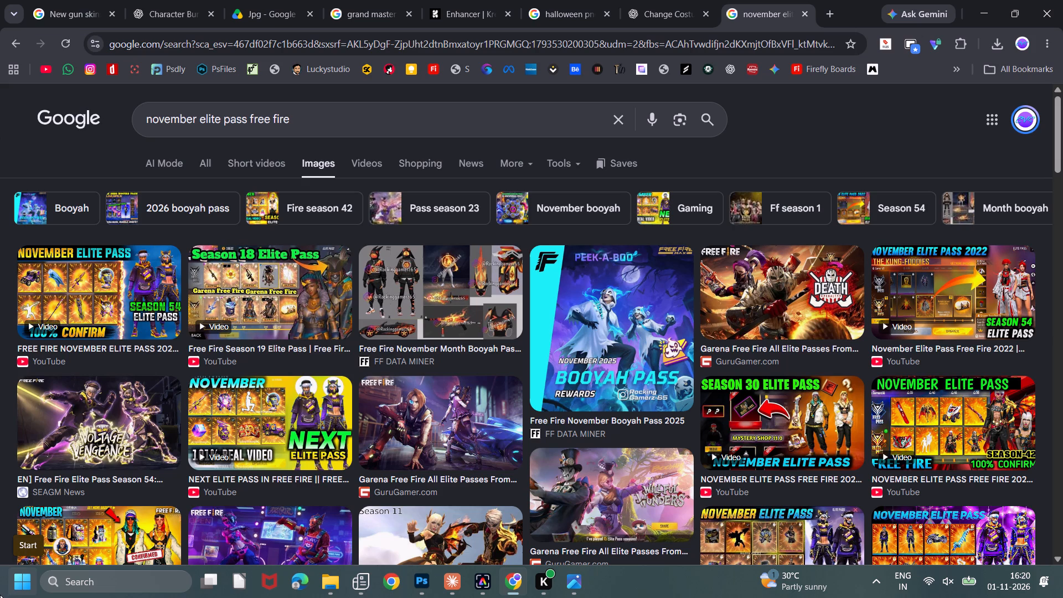
pyautogui.scroll(-5, 901, 183)
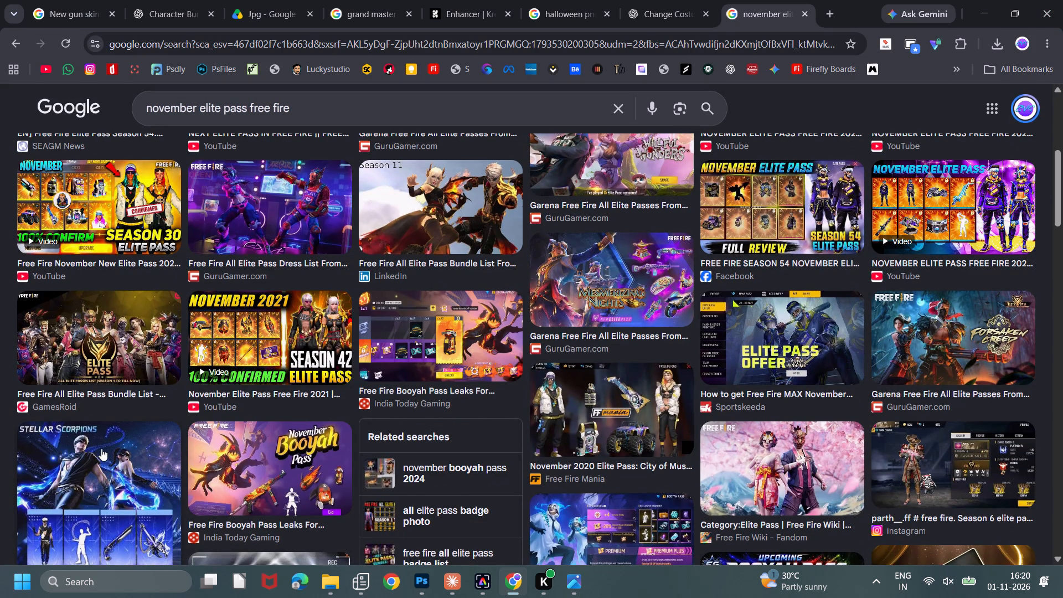
pyautogui.scroll(-3, 440, 11)
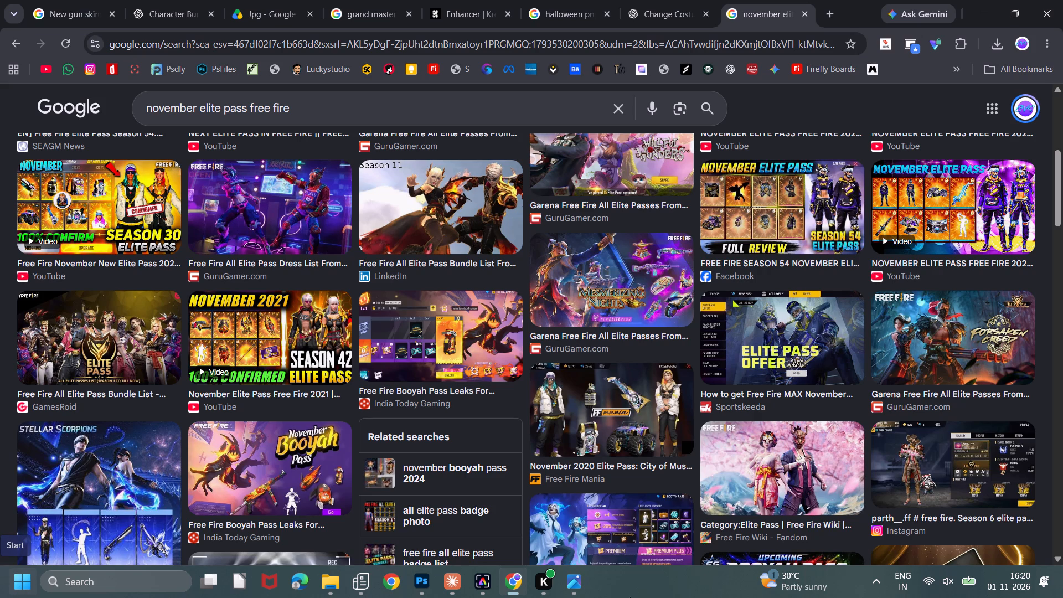
pyautogui.scroll(-6, 679, 399)
pyautogui.scroll(-5, 818, 470)
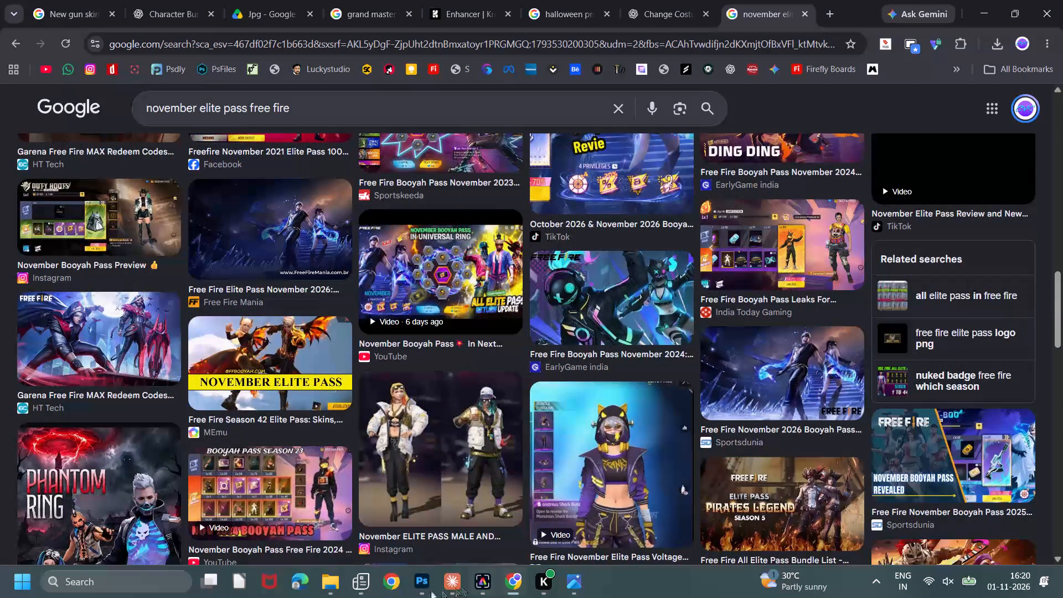
# Switch to Photoshop and save the BR Rank push thumbnail document.
pyautogui.click(422, 591)
pyautogui.hotkey('ctrl', 's')
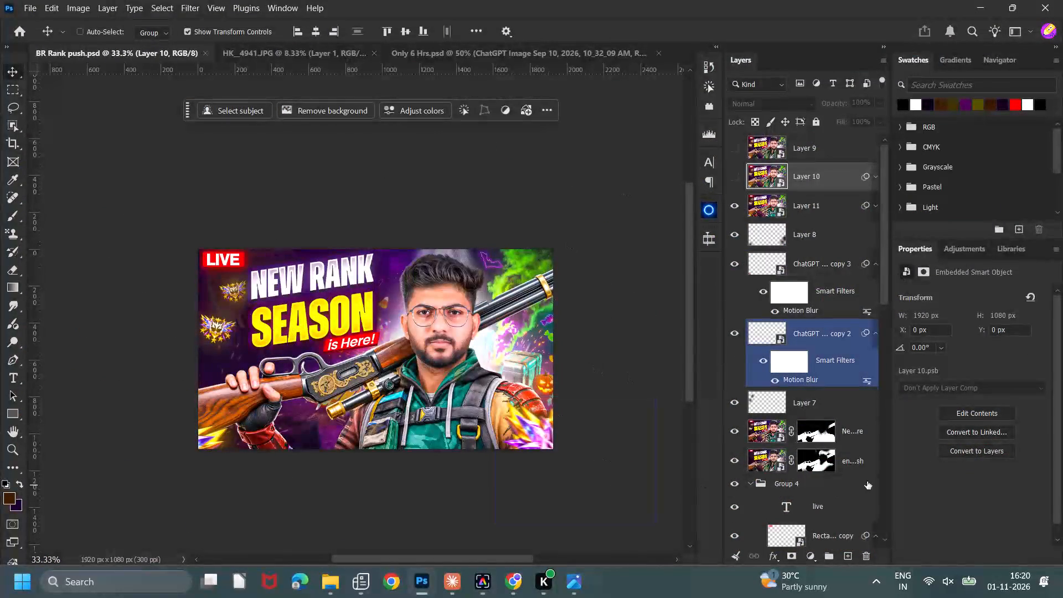
# Switch back to Chrome and bring up the profile chooser for opening another browser window.
pyautogui.click(497, 587)
pyautogui.click(513, 590)
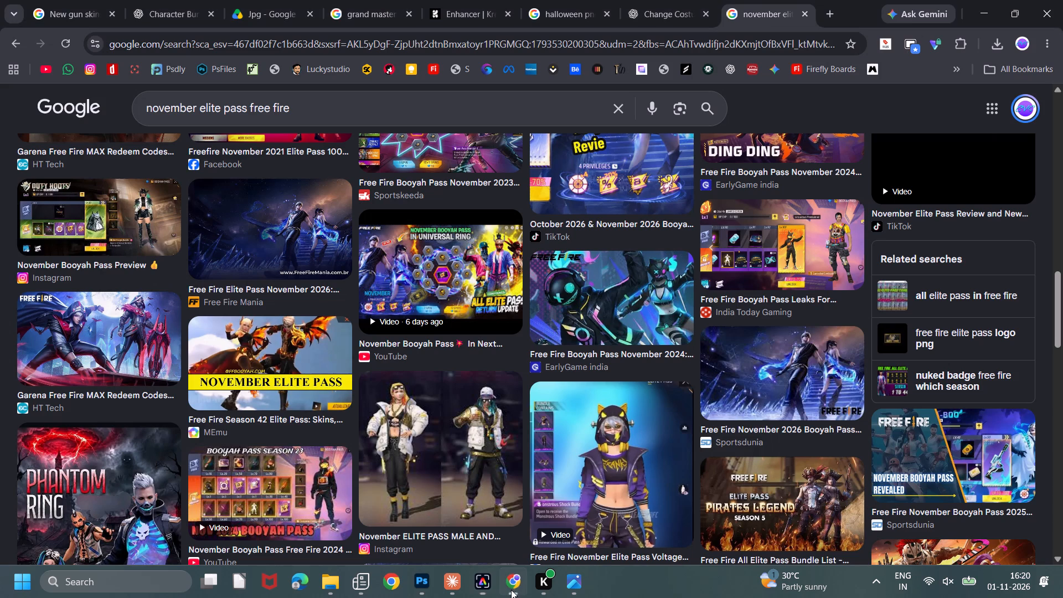
pyautogui.click(392, 597)
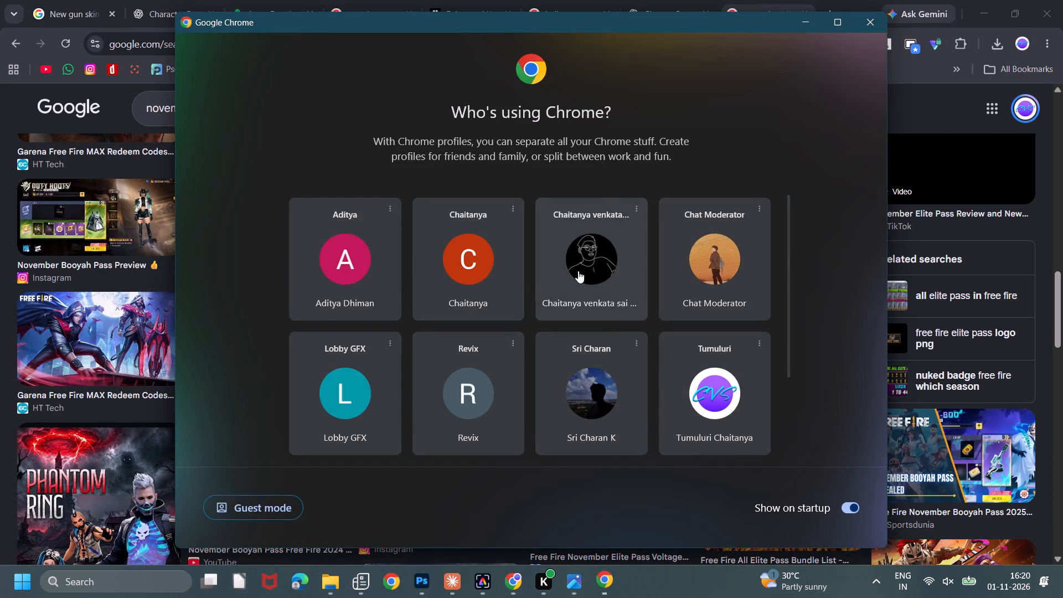
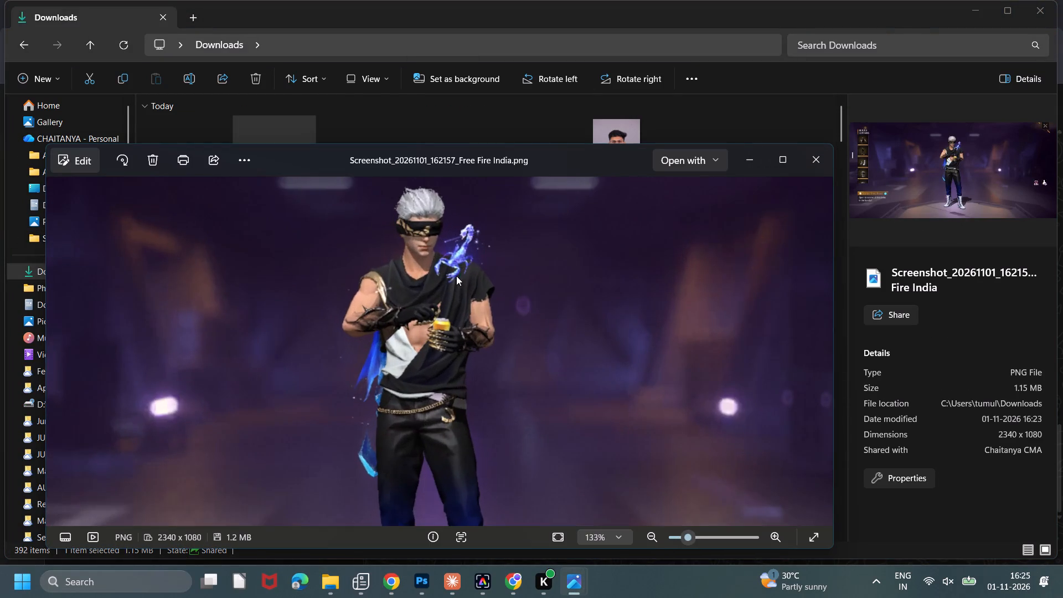
# Place the Scorpio Sting Season Rank Reveal image from Downloads into the BR Rank push document in Photoshop at its fitted size.
pyautogui.scroll(-9, 508, 307)
pyautogui.click(832, 165)
pyautogui.click(828, 165)
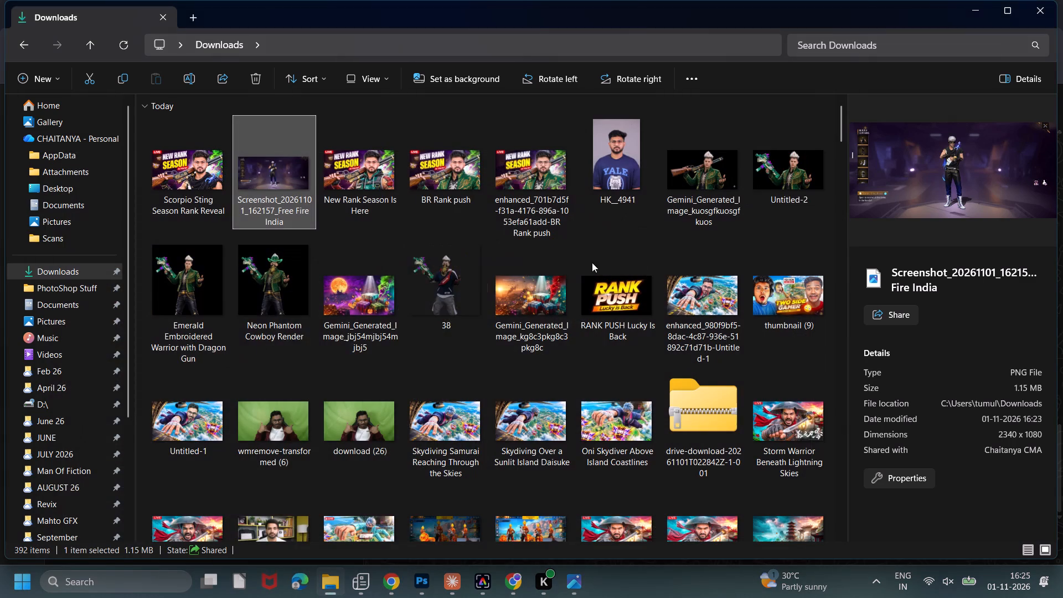
pyautogui.doubleClick(205, 169)
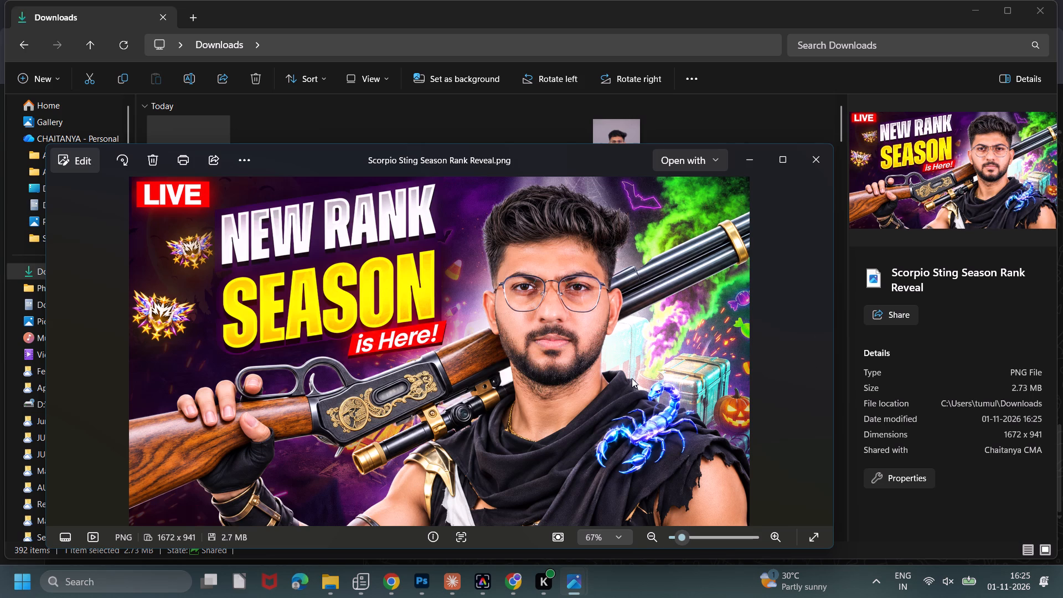
pyautogui.moveTo(544, 366); pyautogui.dragTo(417, 576)
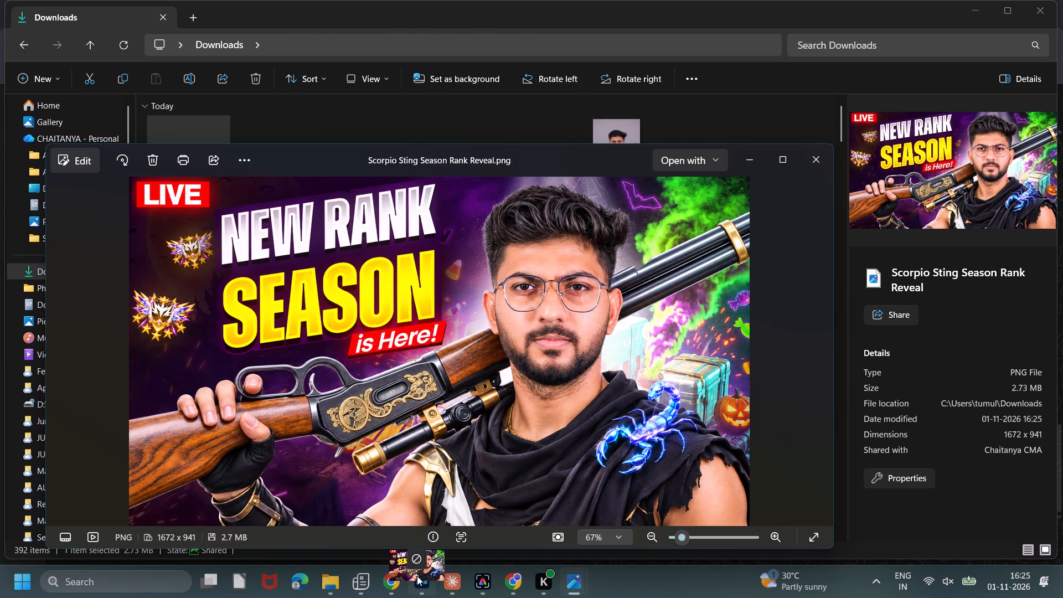
pyautogui.moveTo(417, 576); pyautogui.dragTo(419, 362)
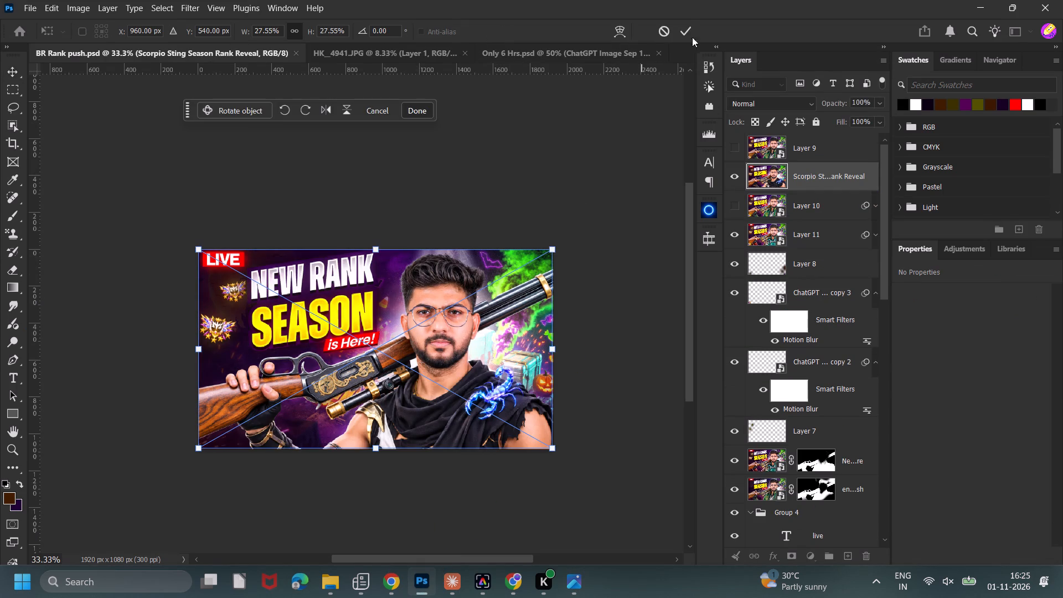
pyautogui.click(689, 30)
# Hide Layer 11 and move the Scorpio Sting layer directly below Layer 7 in the layer stack.
pyautogui.click(741, 236)
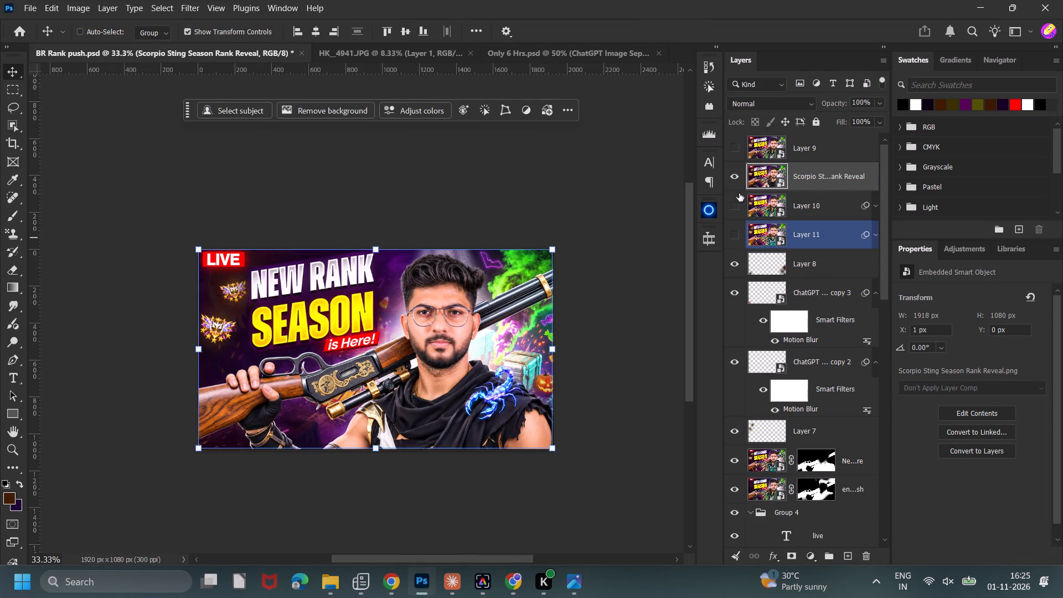
pyautogui.click(598, 162)
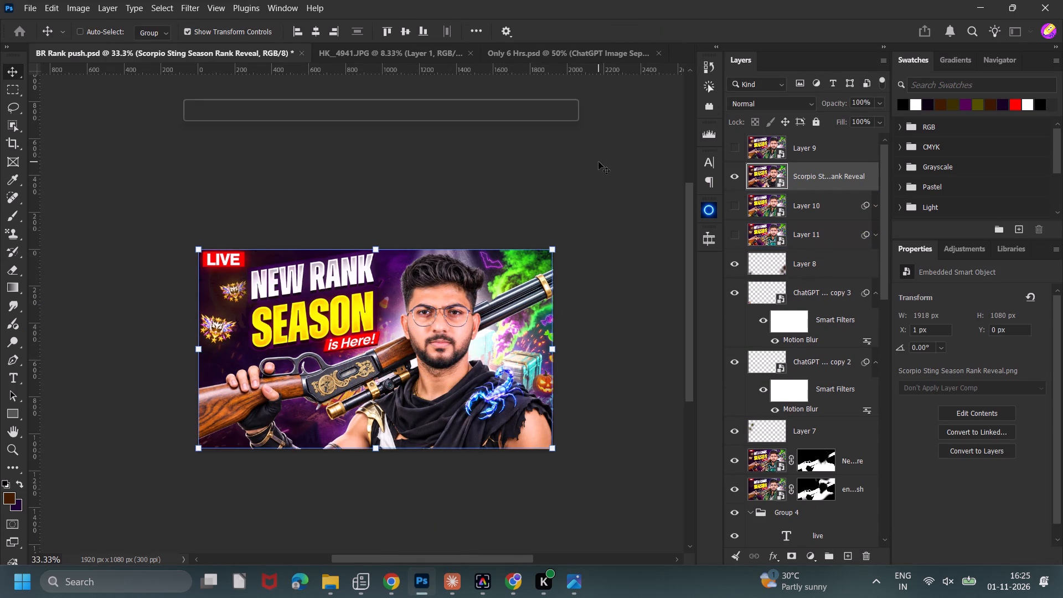
pyautogui.click(621, 189)
pyautogui.click(318, 33)
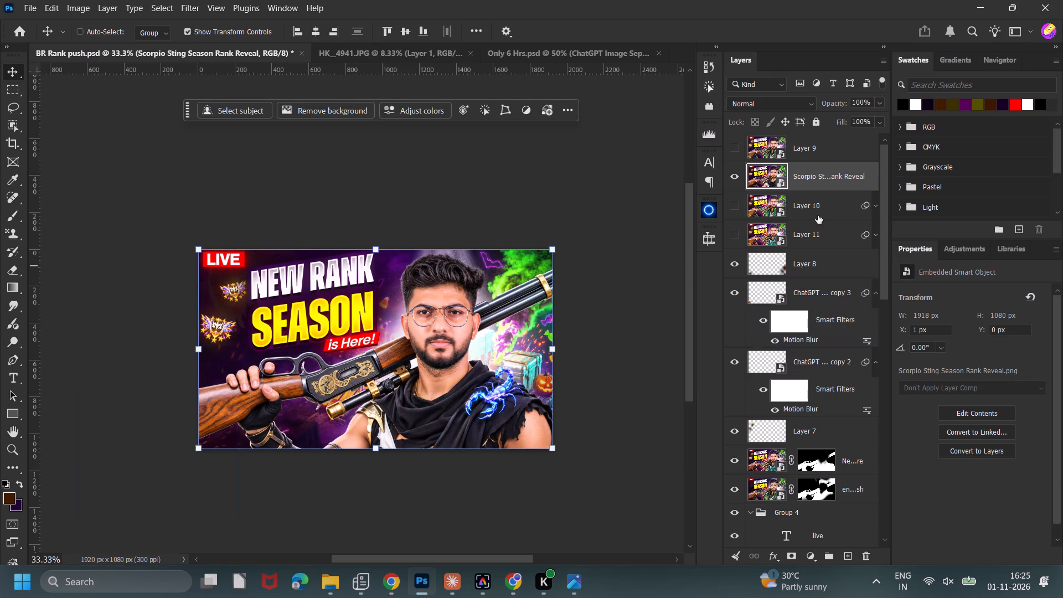
pyautogui.moveTo(822, 174); pyautogui.dragTo(810, 443)
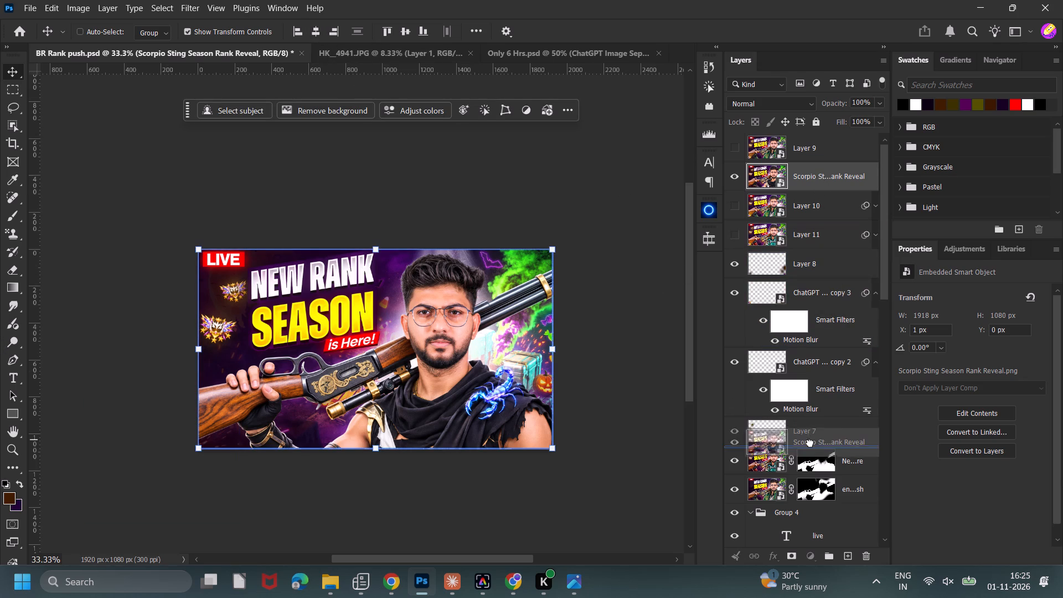
pyautogui.moveTo(810, 443); pyautogui.dragTo(810, 446)
# Copy the mask of the New Rank Season Is Here layer onto the Scorpio Sting layer and hide the source layer.
pyautogui.keyDown('alt'); pyautogui.moveTo(817, 452); pyautogui.dragTo(816, 425); pyautogui.keyUp('alt')
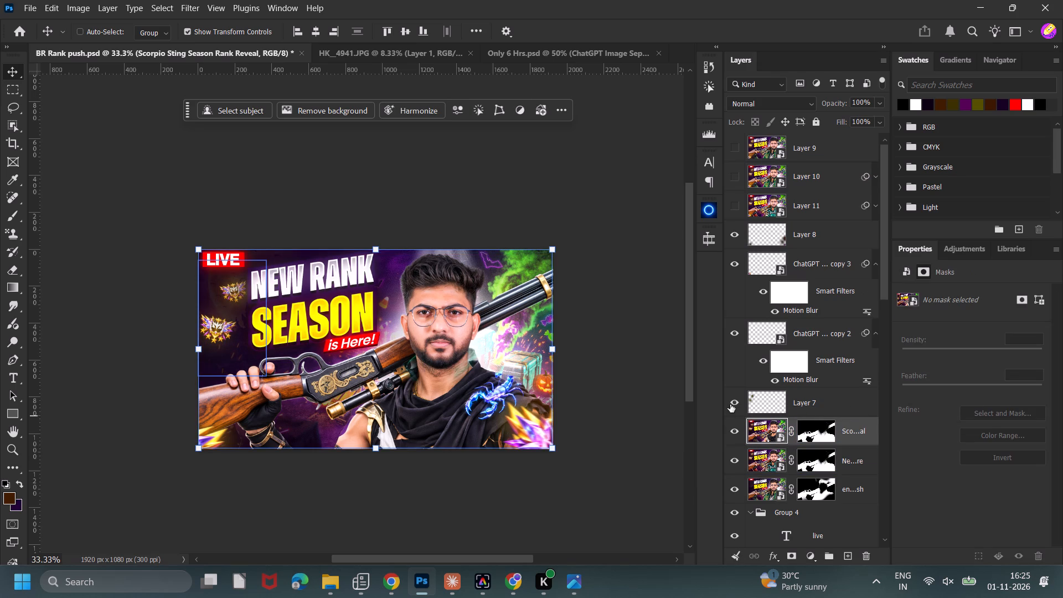
pyautogui.click(818, 432)
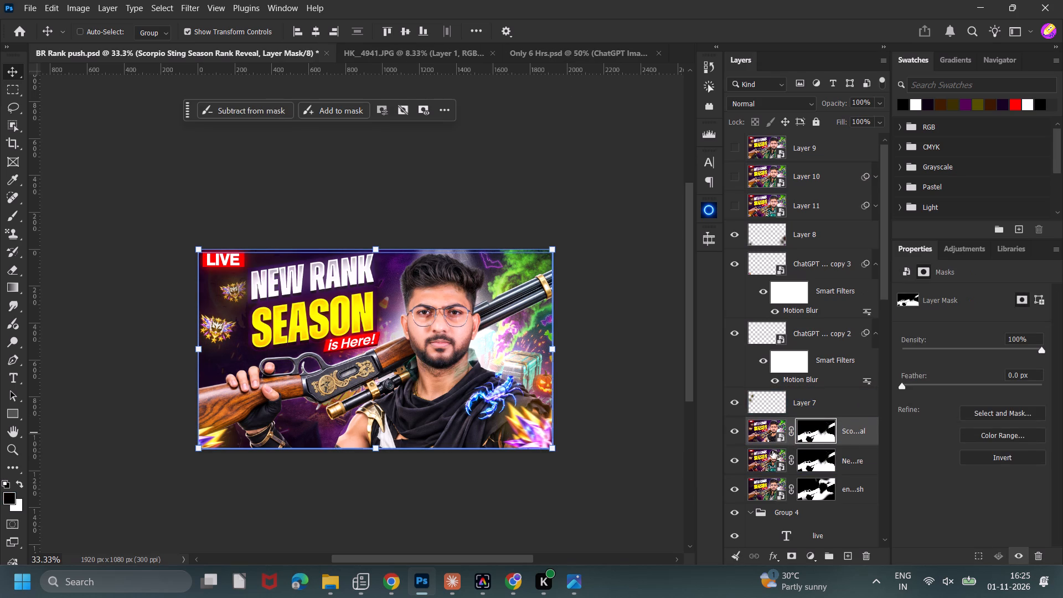
pyautogui.click(735, 461)
# Delete the copied layer mask from the Scorpio Sting layer.
pyautogui.click(822, 435)
pyautogui.press('Delete')
# Toggle the Scorpio Sting layer's visibility to compare the new costume with the artwork beneath it.
pyautogui.scroll(-7, 809, 434)
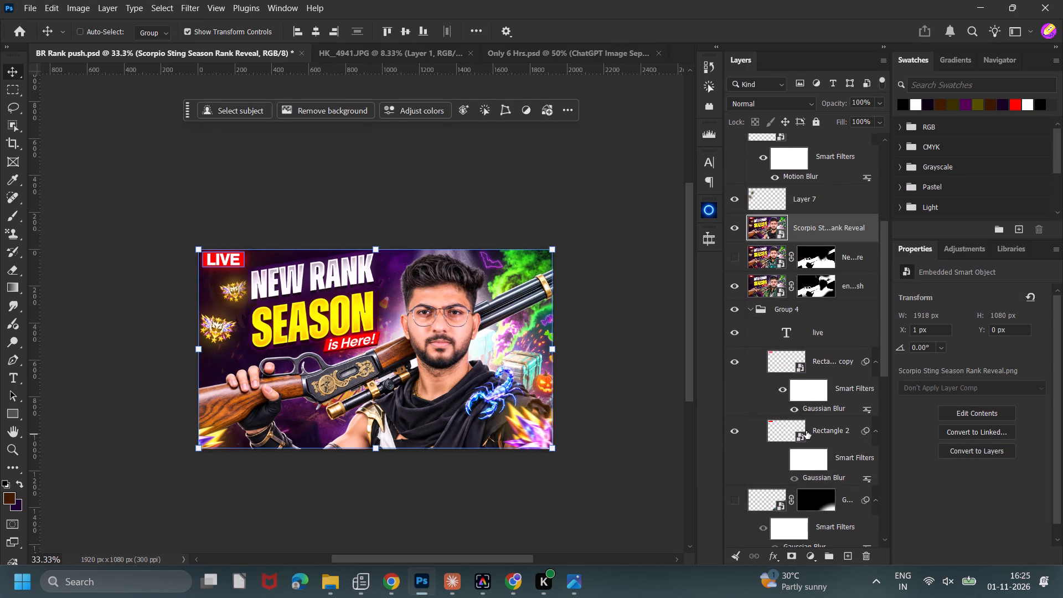
pyautogui.click(743, 229)
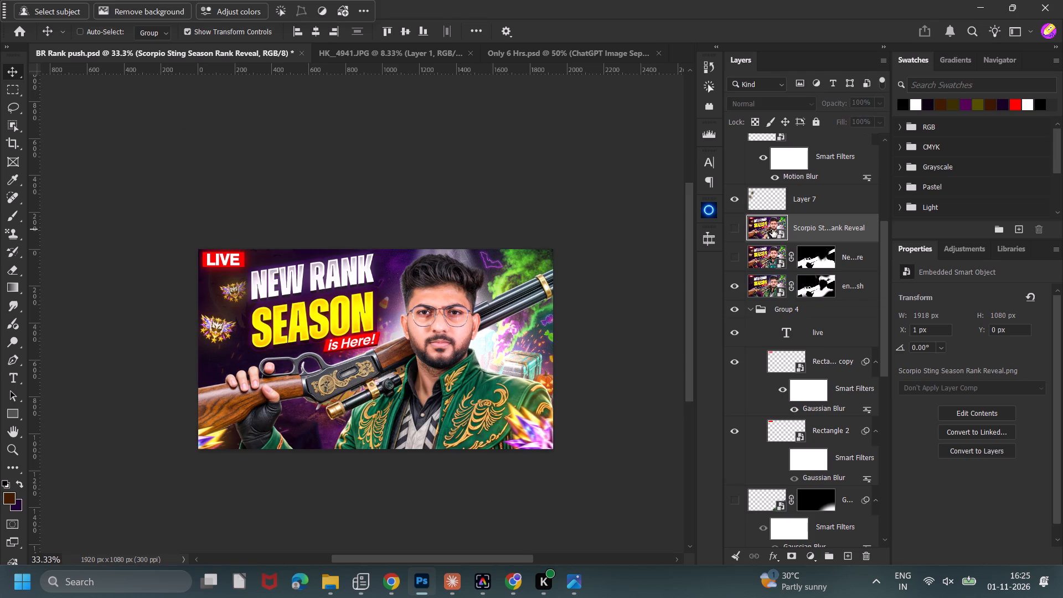
pyautogui.click(736, 234)
pyautogui.press('F2')
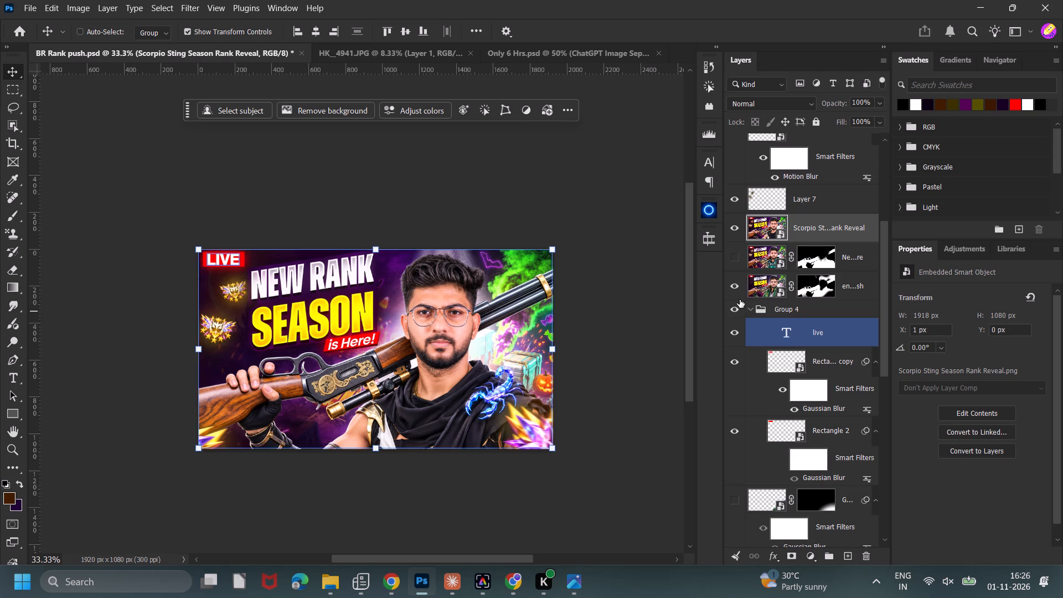
pyautogui.click(734, 228)
pyautogui.click(734, 228)
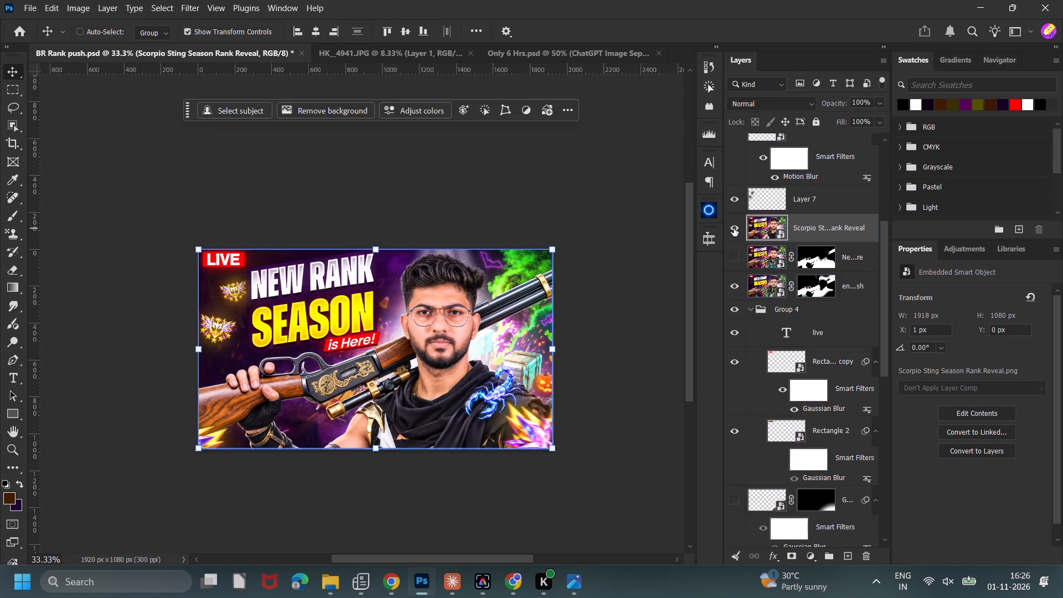
# Load the Group 1 copy subject outline as a selection and add it as a mask on the Scorpio Sting layer.
pyautogui.scroll(-7, 798, 442)
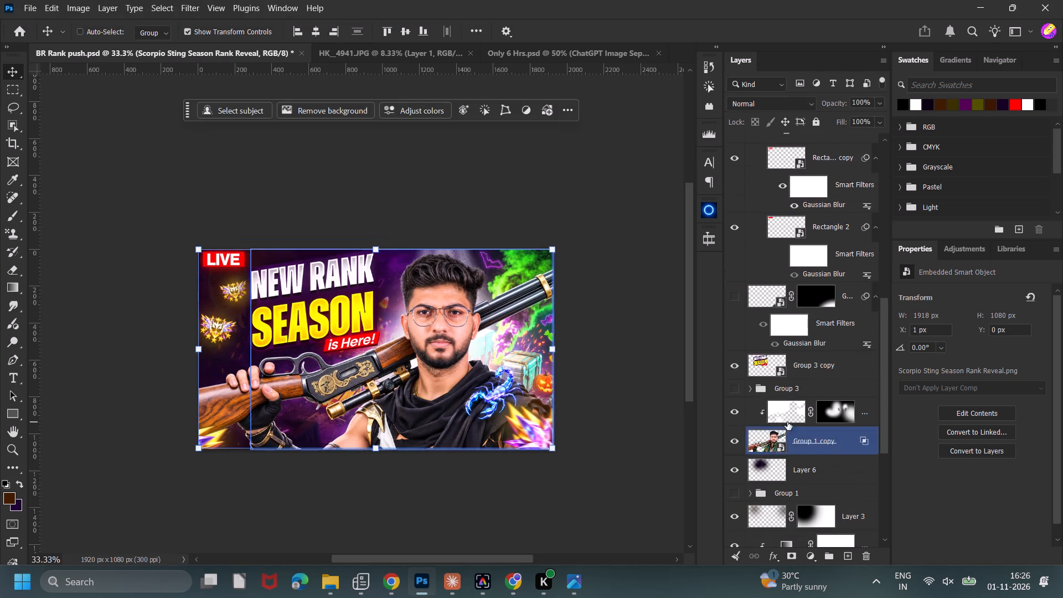
pyautogui.keyDown('ctrl'); pyautogui.click(768, 439); pyautogui.keyUp('ctrl')
pyautogui.scroll(8, 778, 451)
pyautogui.scroll(3, 783, 378)
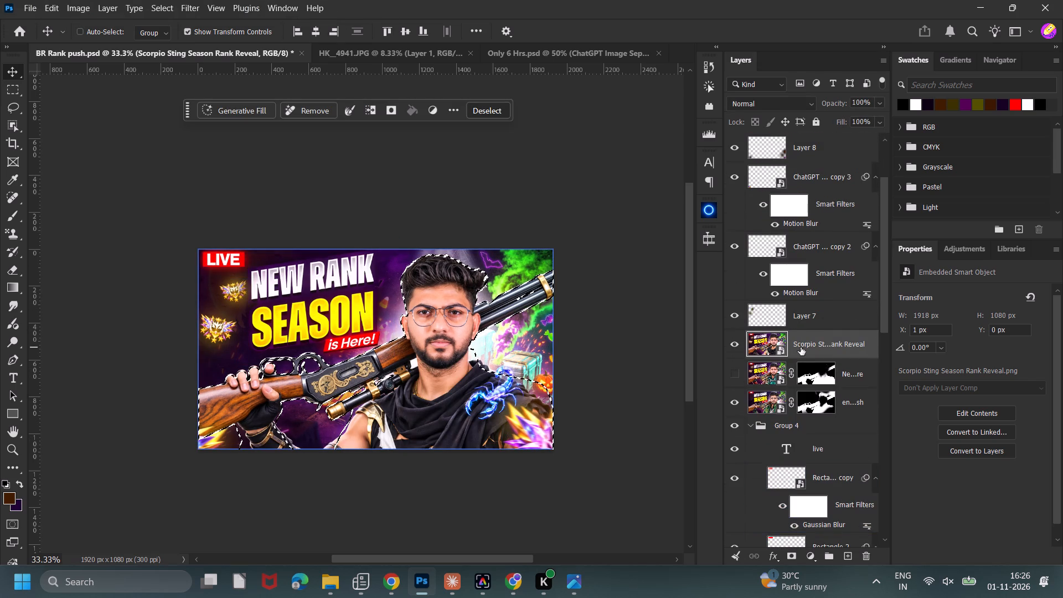
pyautogui.click(793, 555)
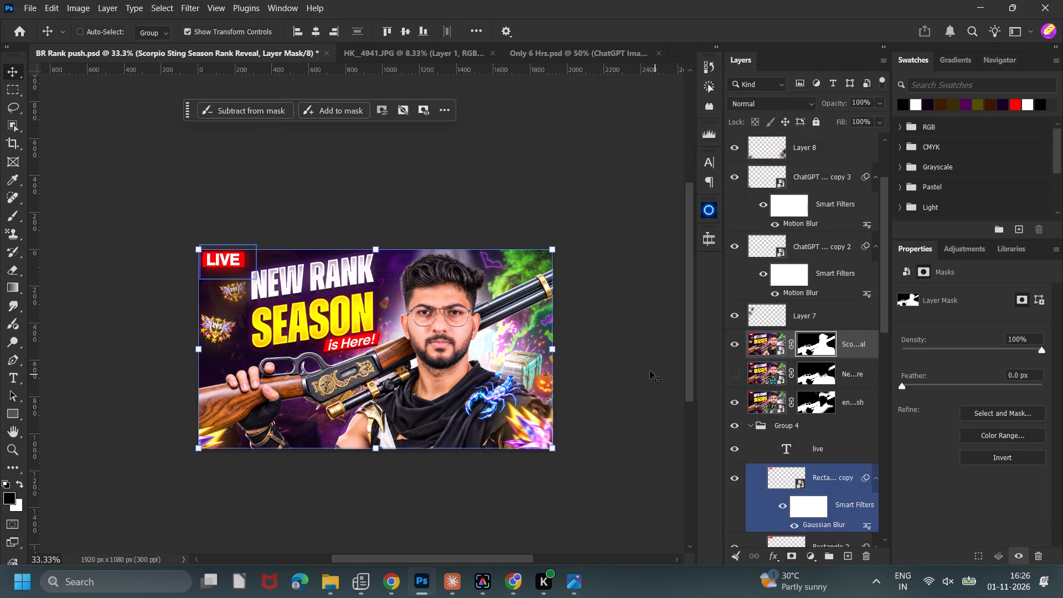
# Toggle the masked Scorpio Sting layer's visibility to check how it blends with the layers beneath.
pyautogui.click(735, 348)
pyautogui.click(735, 348)
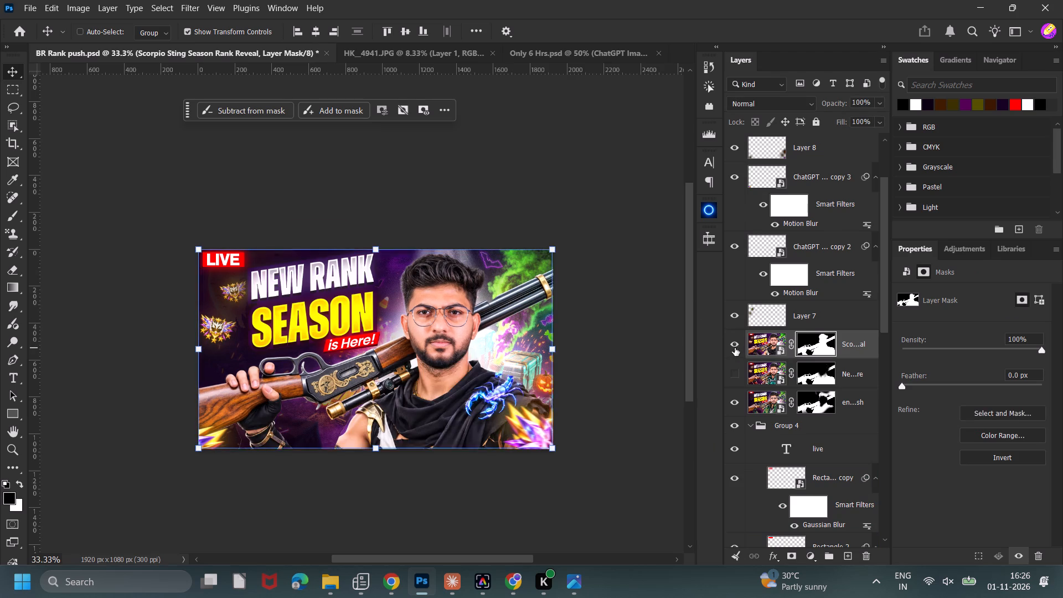
pyautogui.click(735, 348)
pyautogui.click(735, 348)
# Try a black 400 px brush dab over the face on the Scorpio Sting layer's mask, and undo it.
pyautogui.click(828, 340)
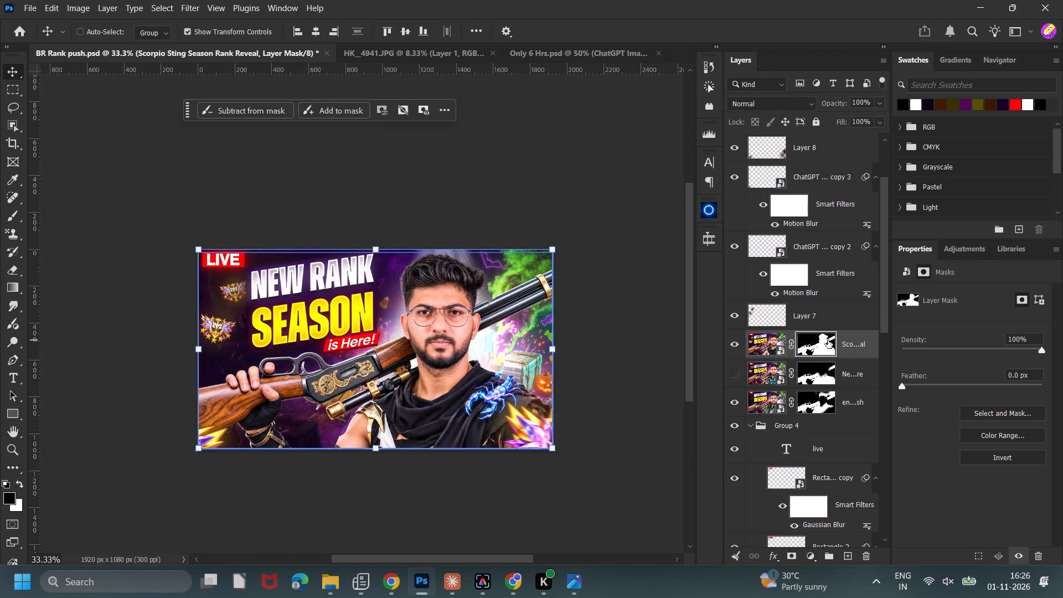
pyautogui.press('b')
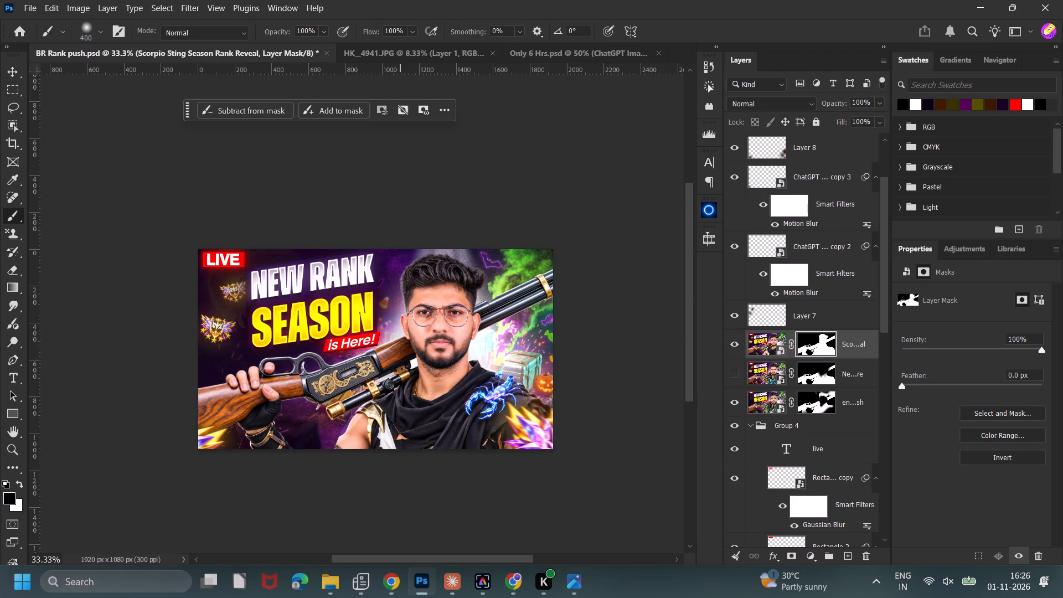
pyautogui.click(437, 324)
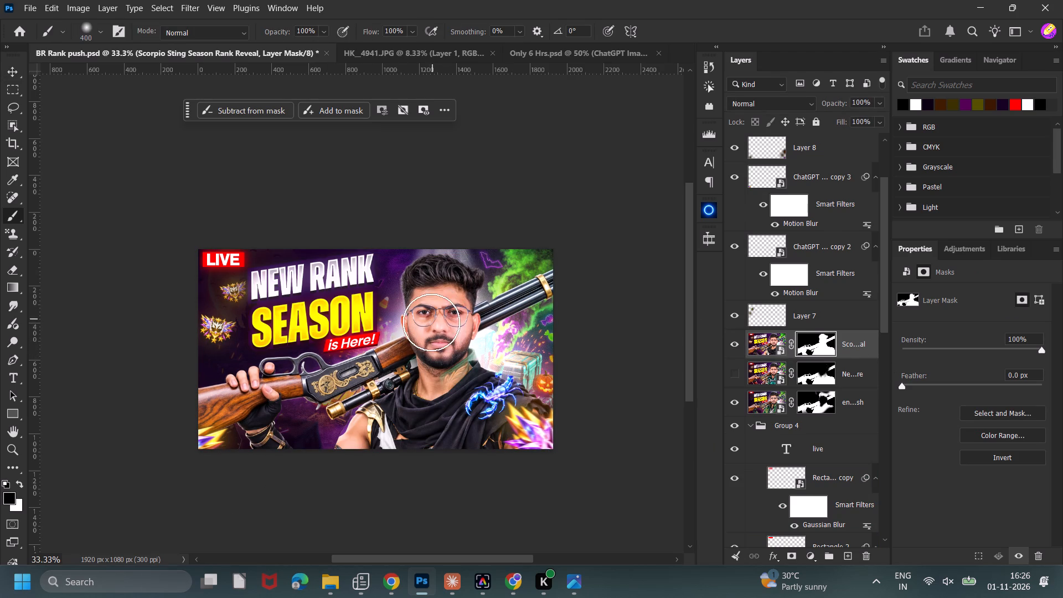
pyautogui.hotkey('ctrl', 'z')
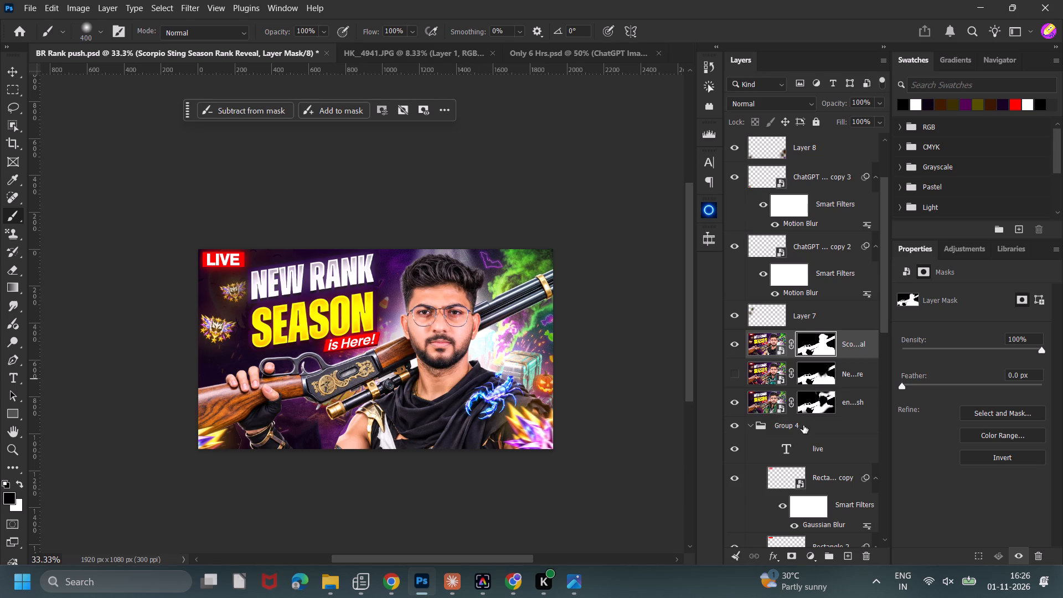
# Reload the Group 1 copy outline as a selection and paint the Scorpio Sting mask black over the face and hair.
pyautogui.scroll(-11, 818, 463)
pyautogui.keyDown('ctrl'); pyautogui.click(771, 447); pyautogui.keyUp('ctrl')
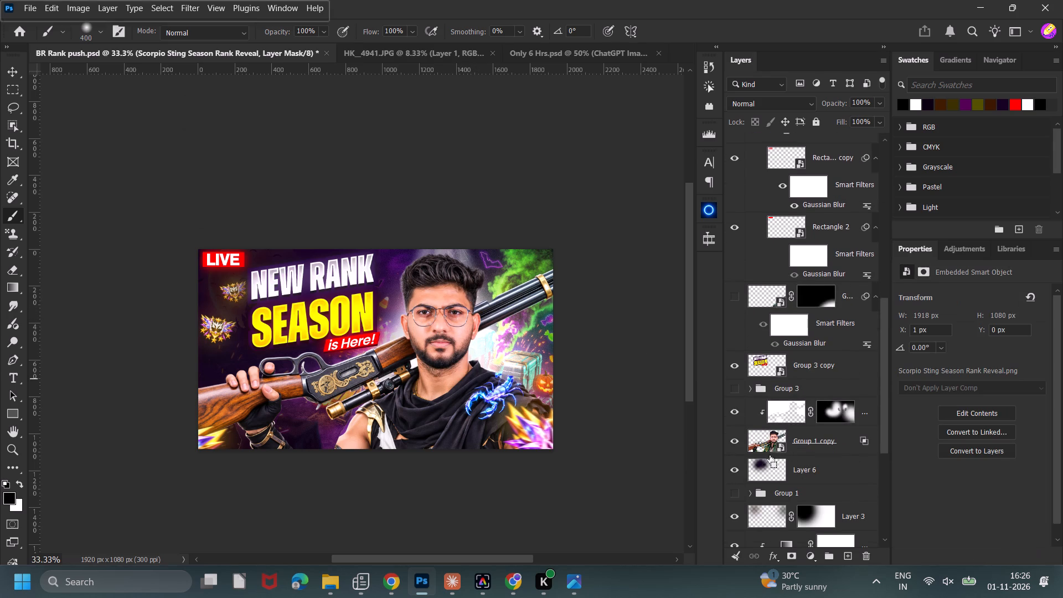
pyautogui.scroll(9, 768, 464)
pyautogui.moveTo(449, 259); pyautogui.dragTo(452, 248)
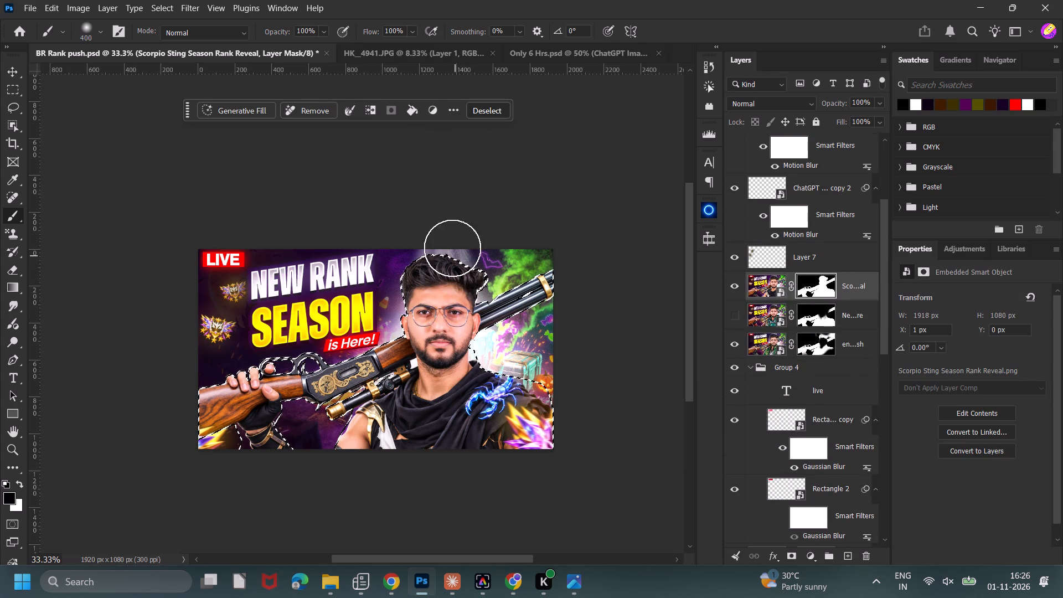
pyautogui.moveTo(452, 248); pyautogui.dragTo(445, 310)
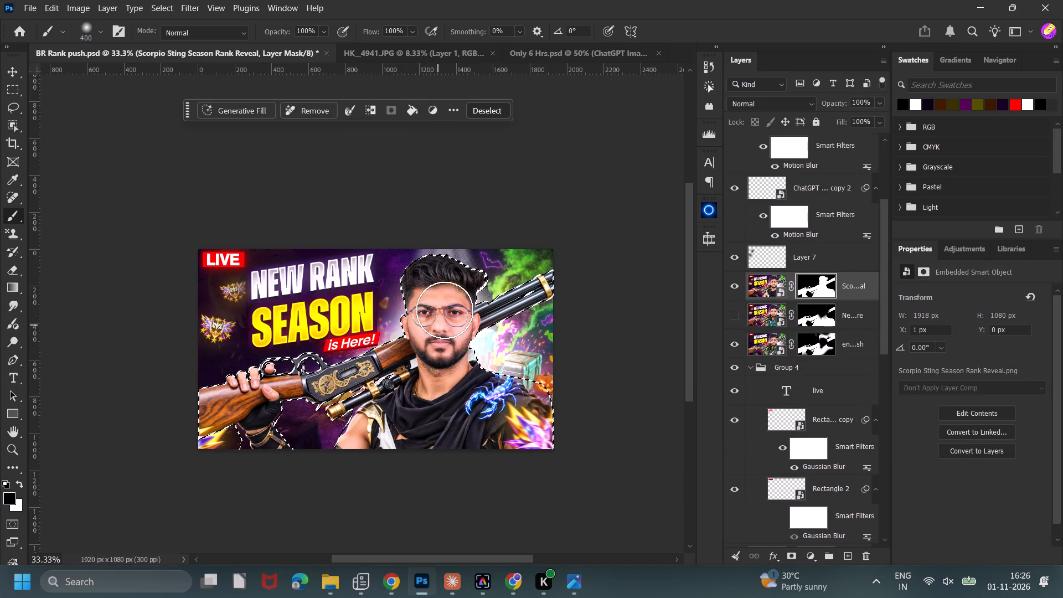
pyautogui.moveTo(445, 310); pyautogui.dragTo(432, 307)
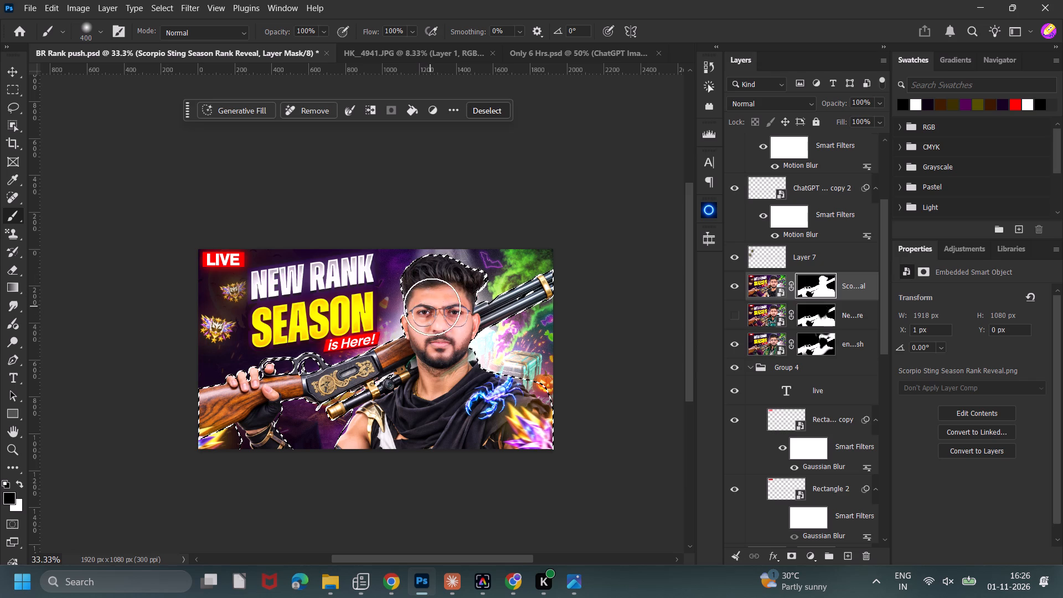
pyautogui.moveTo(432, 307); pyautogui.dragTo(461, 289)
# Continue painting the Scorpio Sting mask black over the forehead and hair inside the selection at close range.
pyautogui.hotkey('ctrl', '=')
pyautogui.hotkey('ctrl', '=')
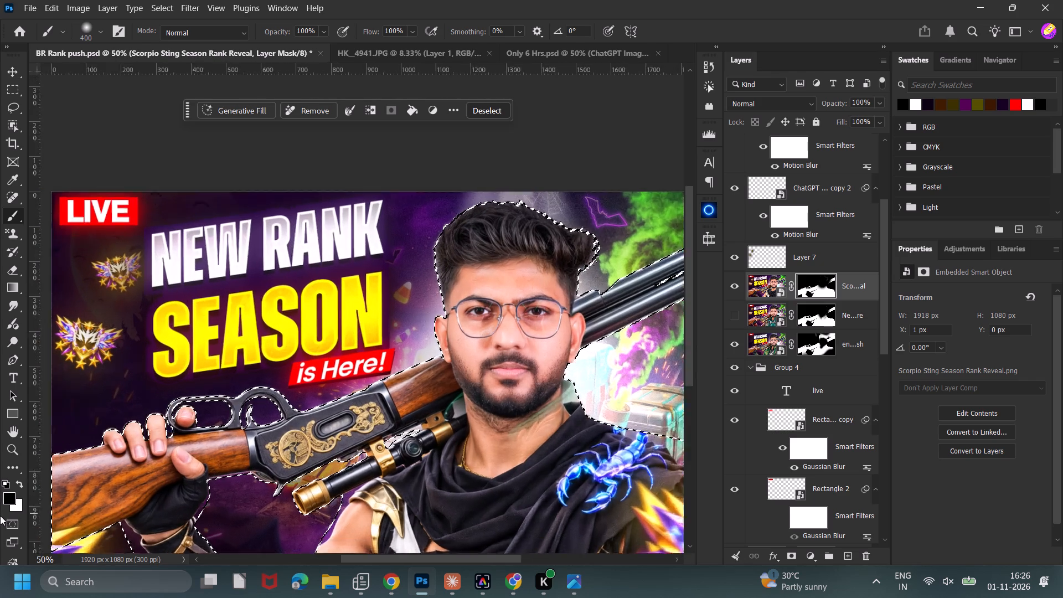
pyautogui.press('space')
pyautogui.press('space')
pyautogui.press('space')
pyautogui.press('space')
pyautogui.press('space')
pyautogui.press('space')
pyautogui.press('space')
pyautogui.press('space')
pyautogui.press('space')
pyautogui.press('space')
pyautogui.press('space')
pyautogui.moveTo(392, 362); pyautogui.dragTo(255, 301)
pyautogui.moveTo(344, 197); pyautogui.dragTo(334, 204)
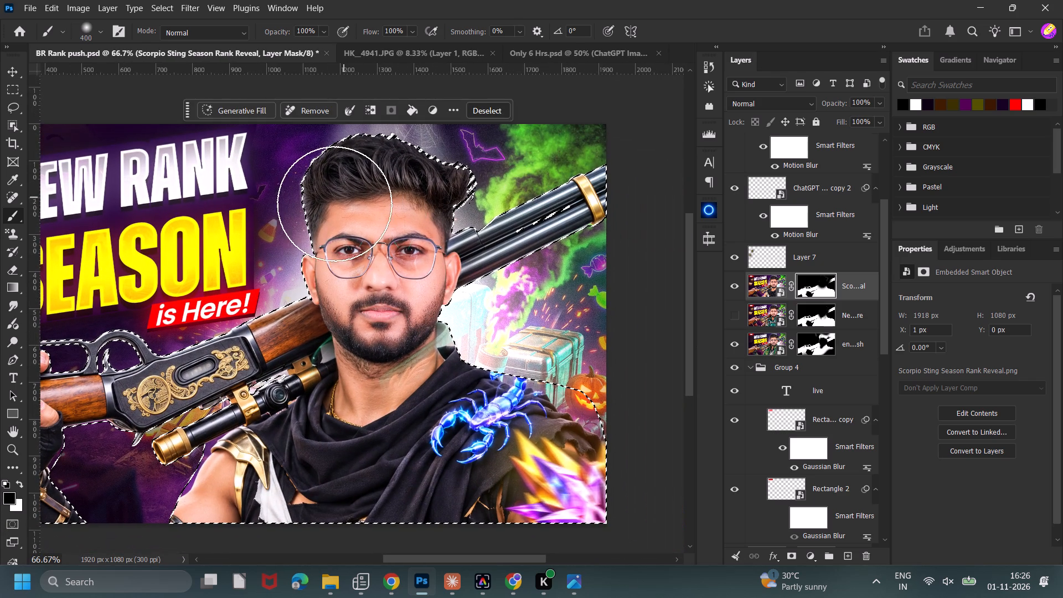
pyautogui.moveTo(334, 204); pyautogui.dragTo(396, 193)
# Paint the Scorpio Sting mask white around the neck and jaw edge with a 70 px brush, and clear the selection.
pyautogui.press('x')
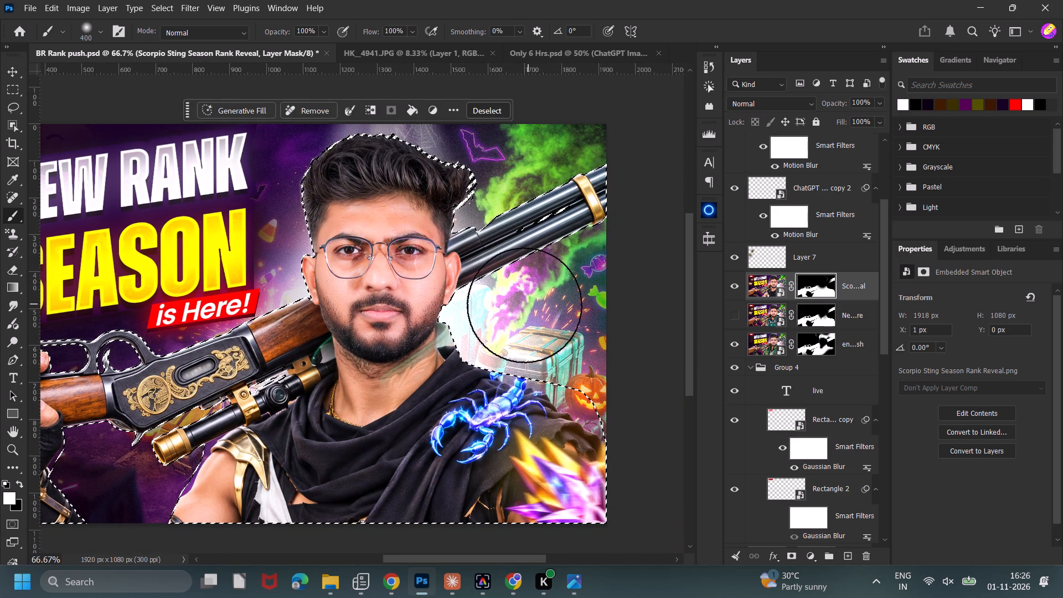
pyautogui.press('[')
pyautogui.press('[')
pyautogui.press('[')
pyautogui.press('[')
pyautogui.press('[')
pyautogui.press('[')
pyautogui.press('[')
pyautogui.press('[')
pyautogui.press('[')
pyautogui.press('[')
pyautogui.press('[')
pyautogui.press('[')
pyautogui.moveTo(412, 369); pyautogui.dragTo(402, 363)
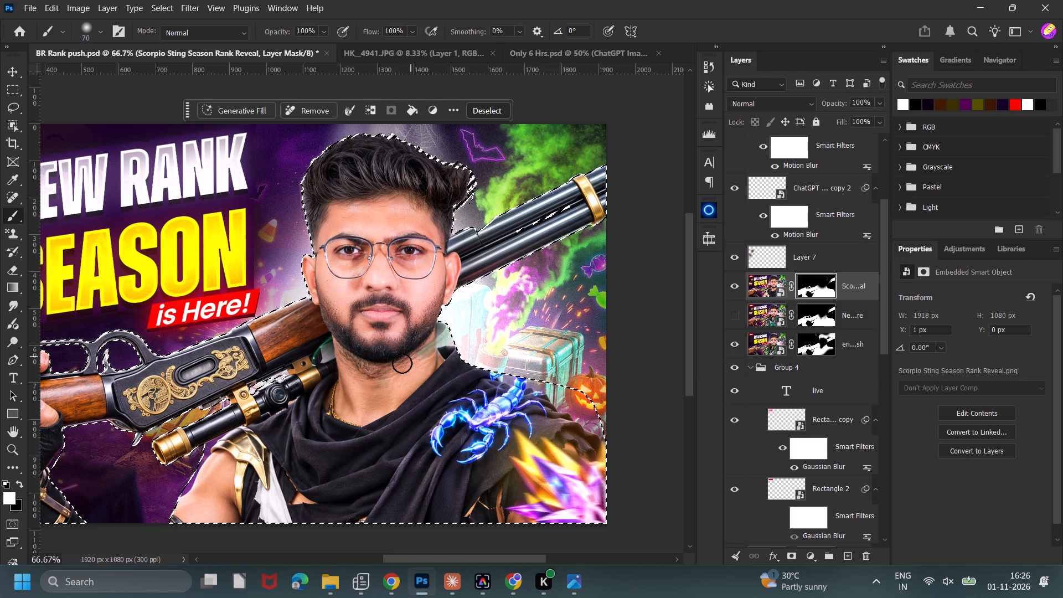
pyautogui.moveTo(402, 363); pyautogui.dragTo(447, 331)
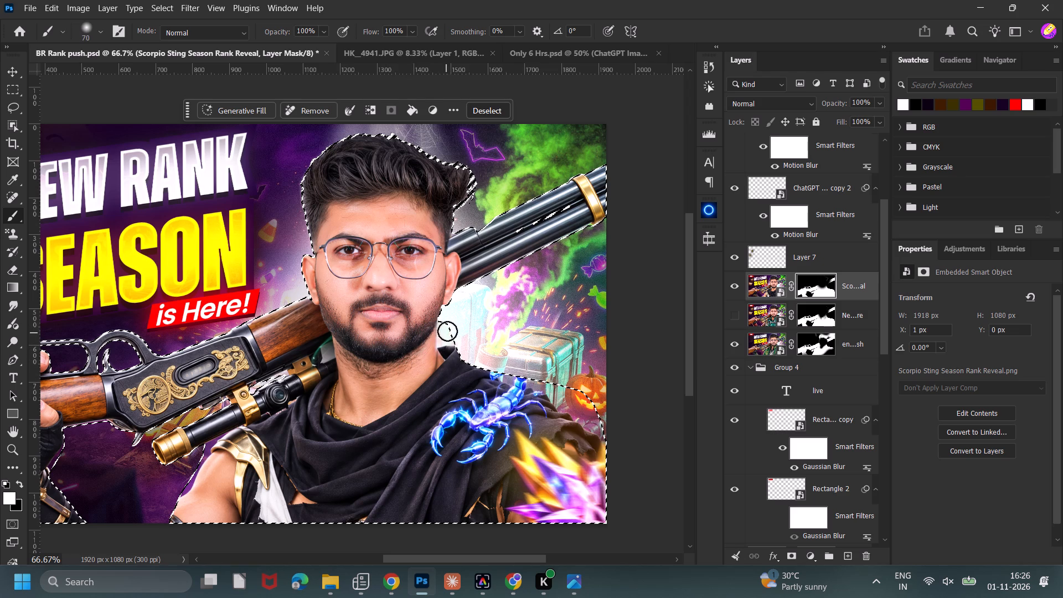
pyautogui.moveTo(447, 331); pyautogui.dragTo(455, 319)
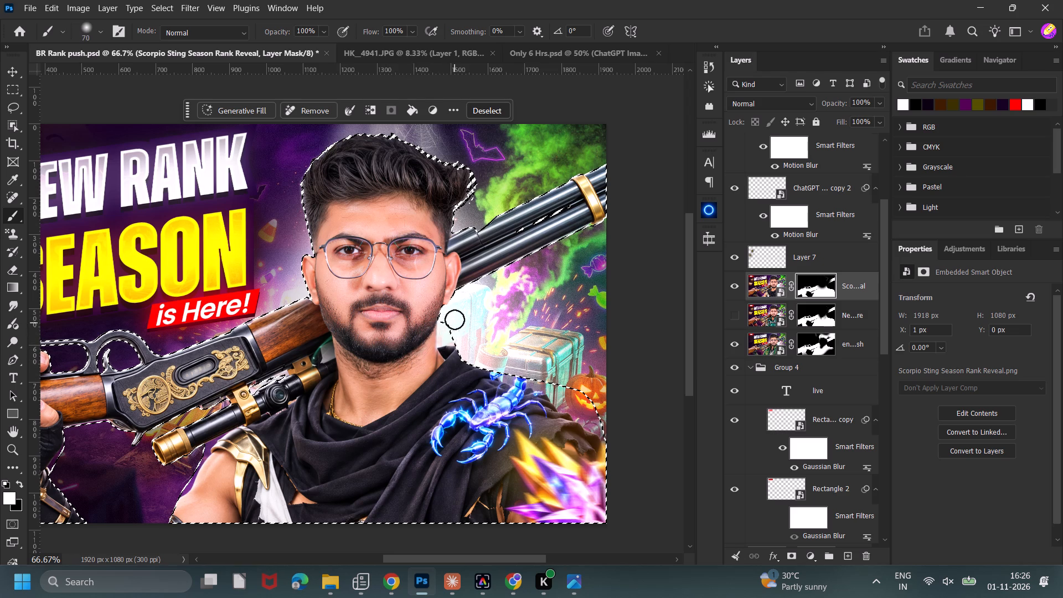
pyautogui.moveTo(455, 319); pyautogui.dragTo(468, 324)
pyautogui.hotkey('ctrl', 'd')
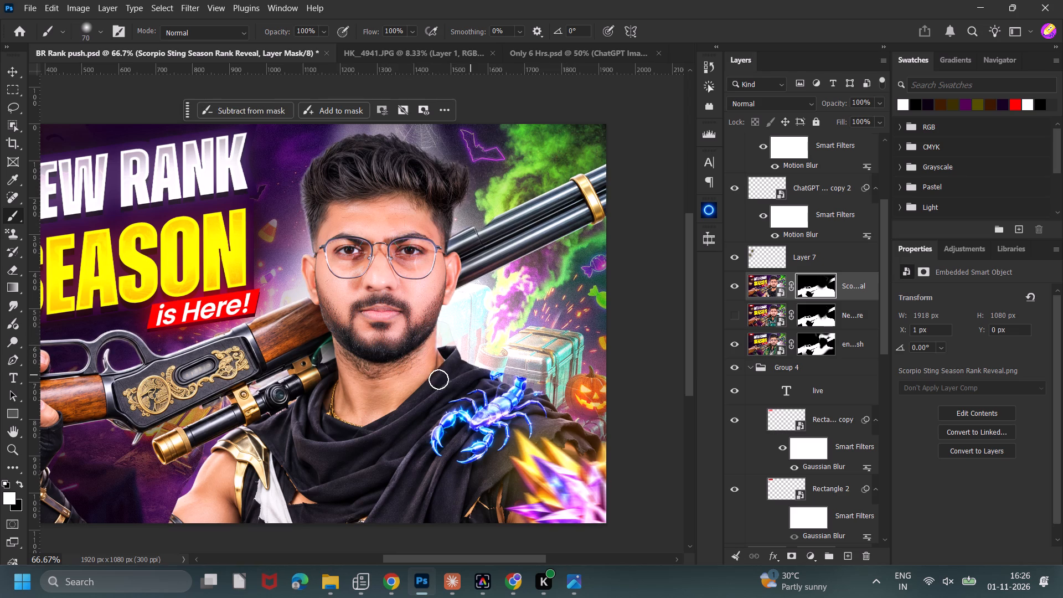
pyautogui.hotkey('ctrl', '-')
pyautogui.hotkey('ctrl', '-')
pyautogui.hotkey('ctrl', '-')
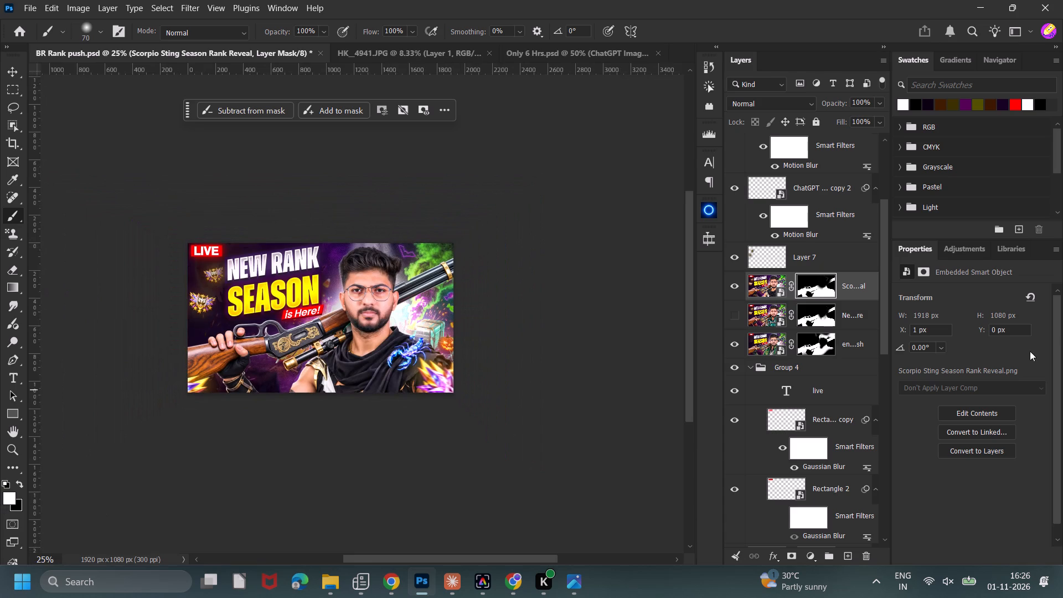
# Compare the thumbnail with and without the Scorpio Sting layer, and inspect the neck and outfit blend close up.
pyautogui.click(735, 283)
pyautogui.doubleClick(737, 282)
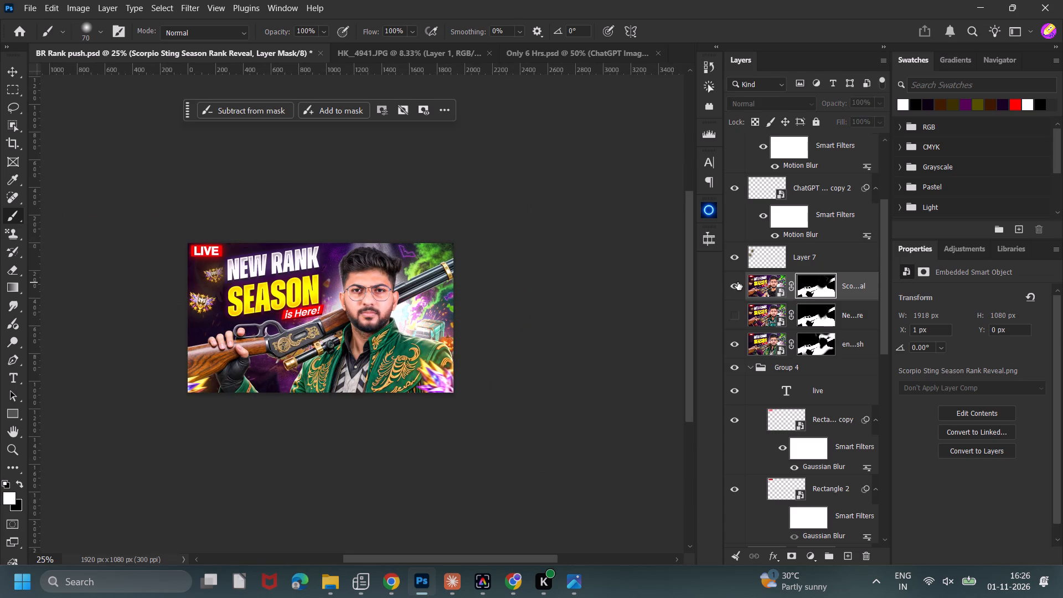
pyautogui.click(741, 280)
pyautogui.click(741, 280)
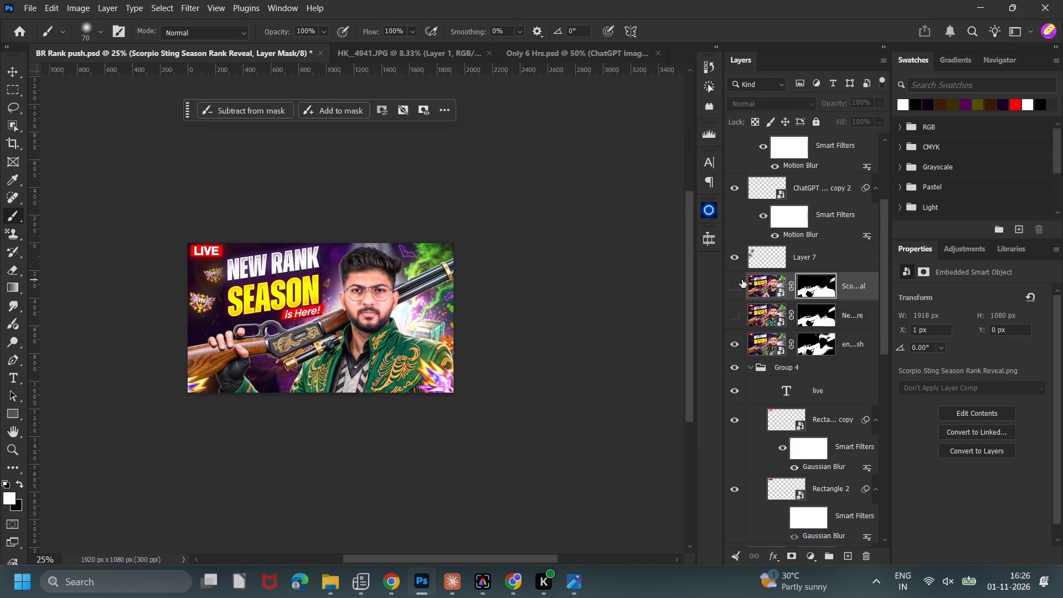
pyautogui.click(742, 280)
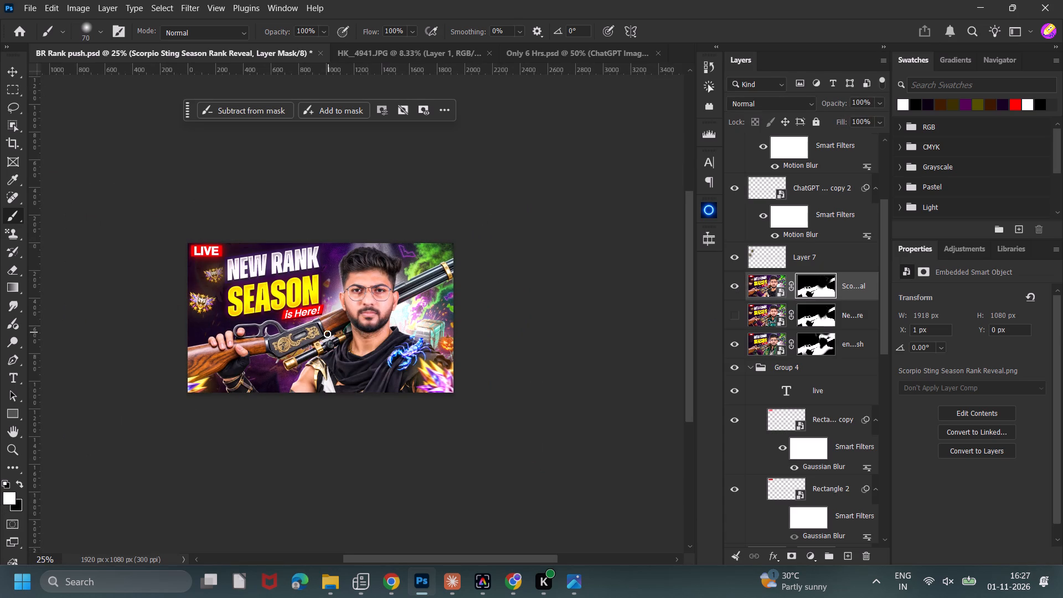
pyautogui.press('x')
pyautogui.press('x')
pyautogui.click(338, 331)
pyautogui.hotkey('ctrl', '=')
pyautogui.hotkey('ctrl', '=')
pyautogui.hotkey('ctrl', '=')
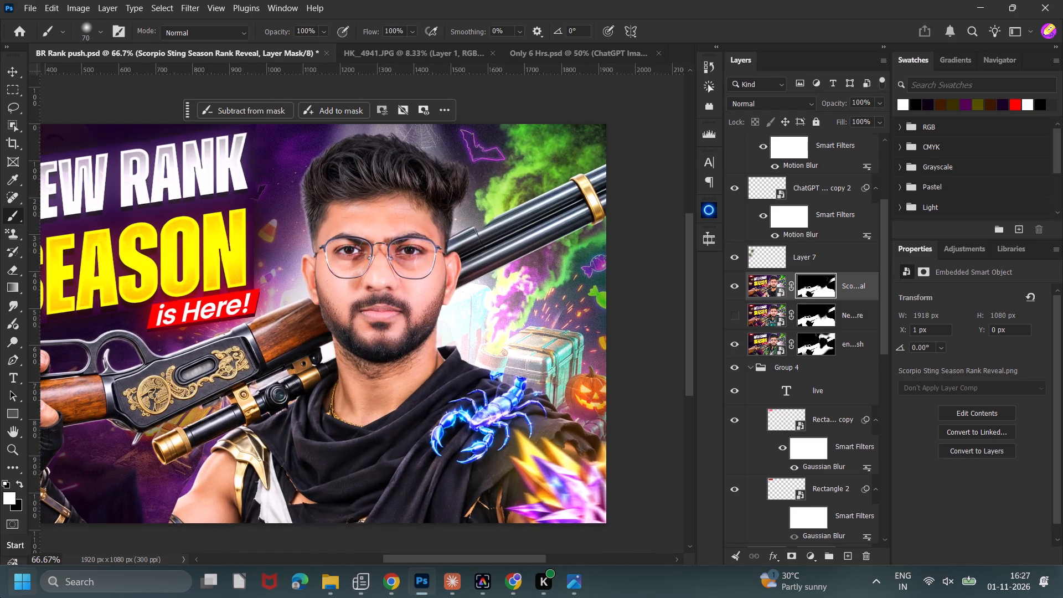
pyautogui.hotkey('ctrl', '-')
pyautogui.hotkey('ctrl', '-')
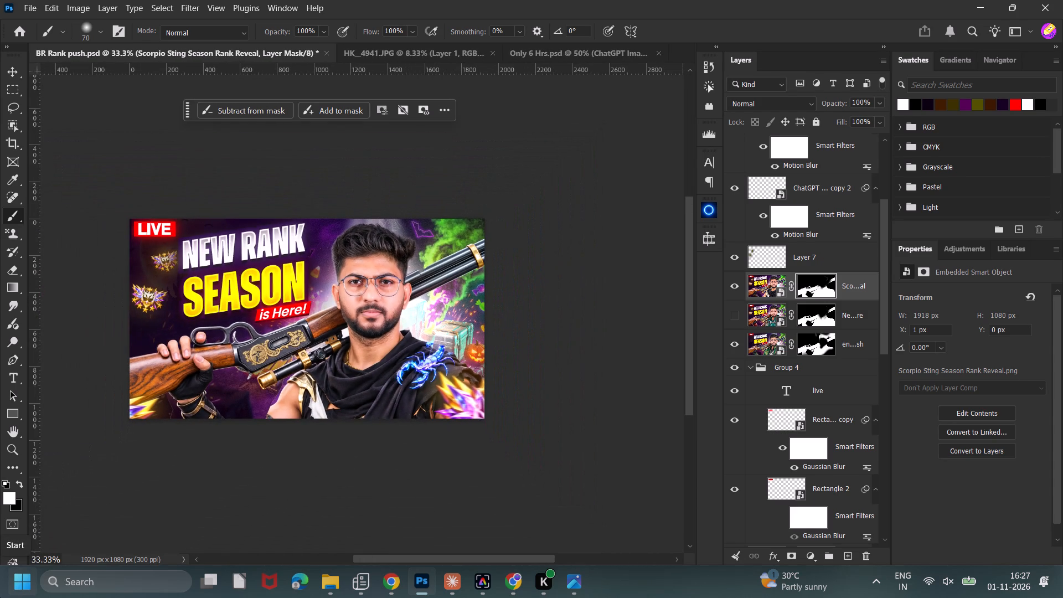
# Save the BR Rank push document.
pyautogui.hotkey('ctrl', 's')
# Stamp all visible layers into a new layer directly above Layer 8 and convert it to a smart object.
pyautogui.scroll(3, 755, 277)
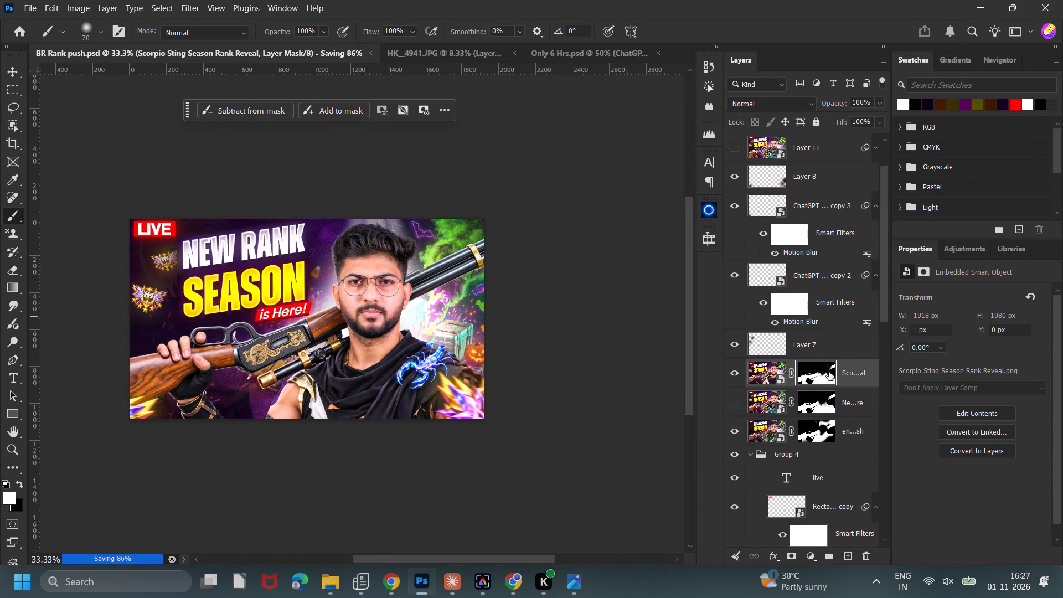
pyautogui.click(853, 375)
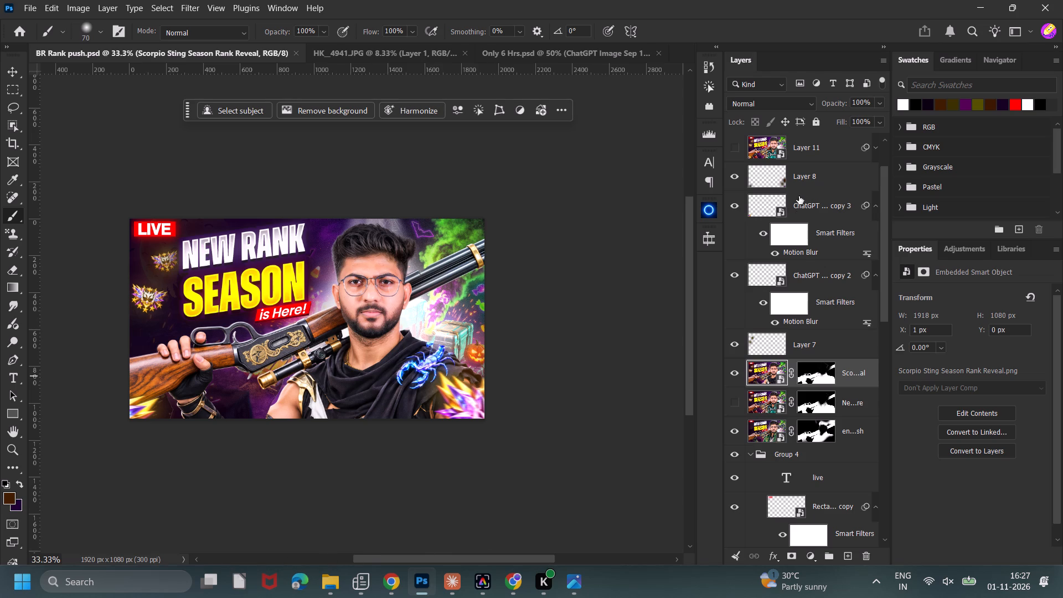
pyautogui.click(807, 177)
pyautogui.hotkey('ctrl', 'alt', 'shift', 'e')
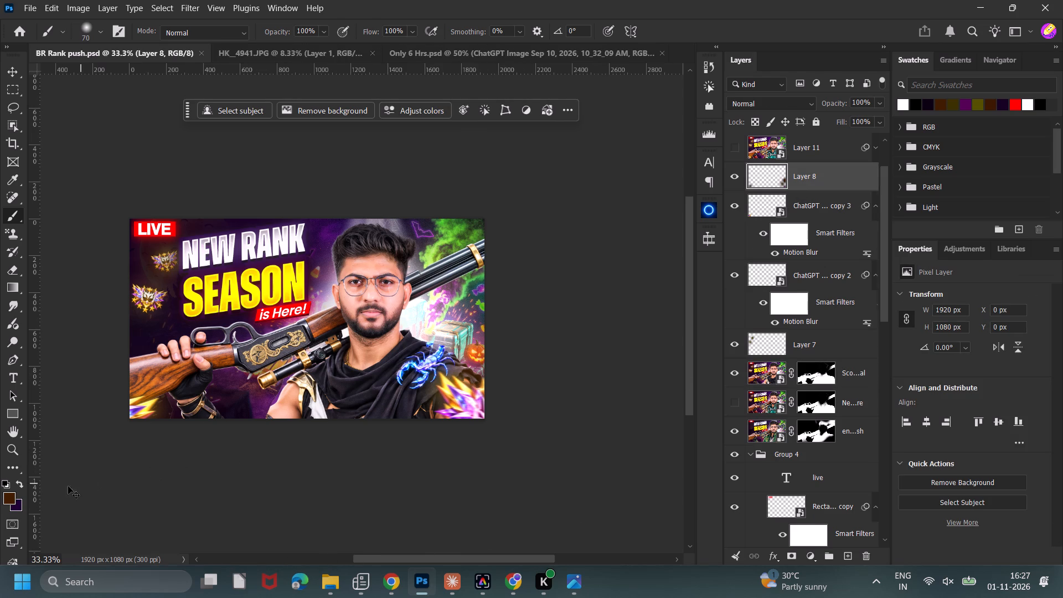
pyautogui.rightClick(807, 184)
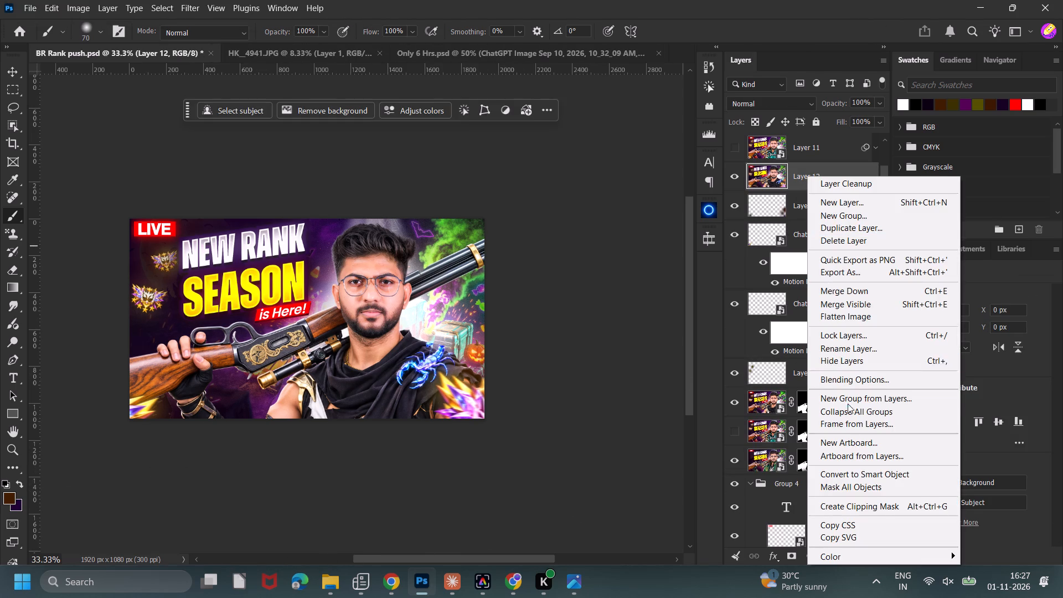
pyautogui.click(853, 472)
# Move the smart filters from Layer 11 onto the new merged smart object below it, and save the document.
pyautogui.moveTo(865, 149); pyautogui.dragTo(858, 175)
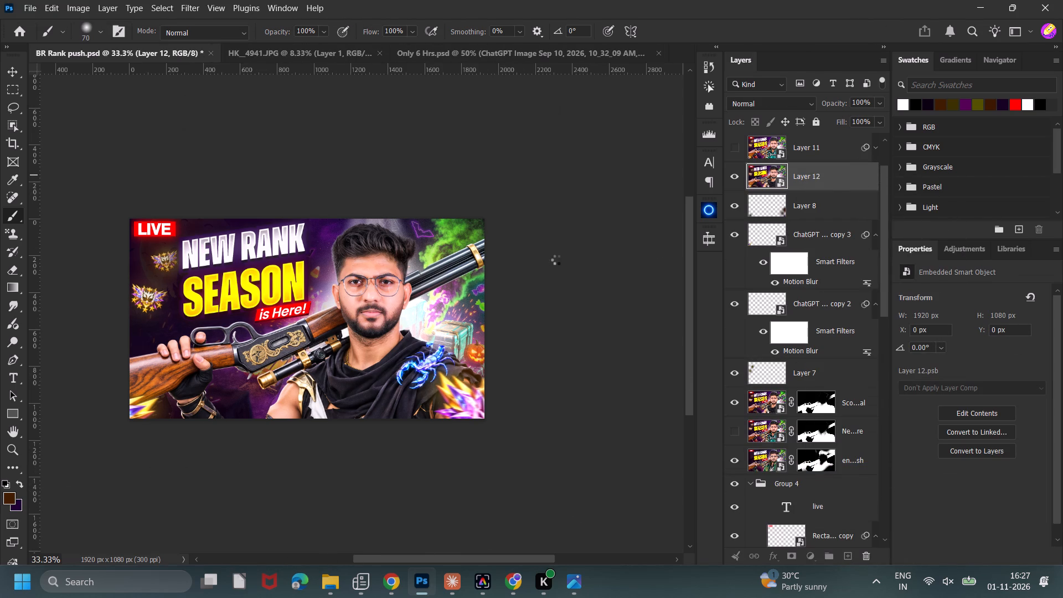
pyautogui.hotkey('ctrl', '-')
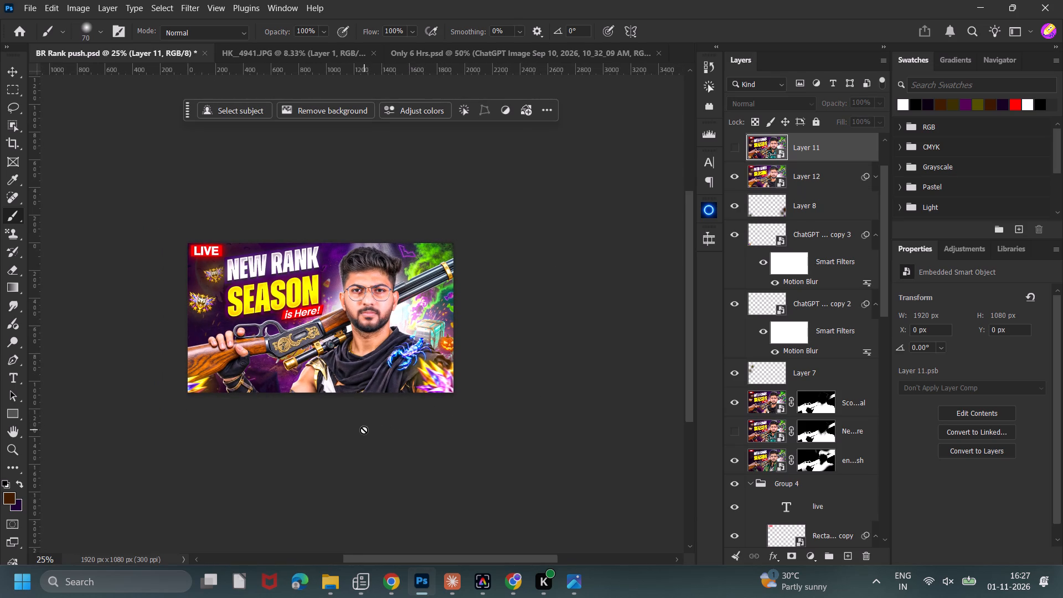
pyautogui.hotkey('ctrl', 's')
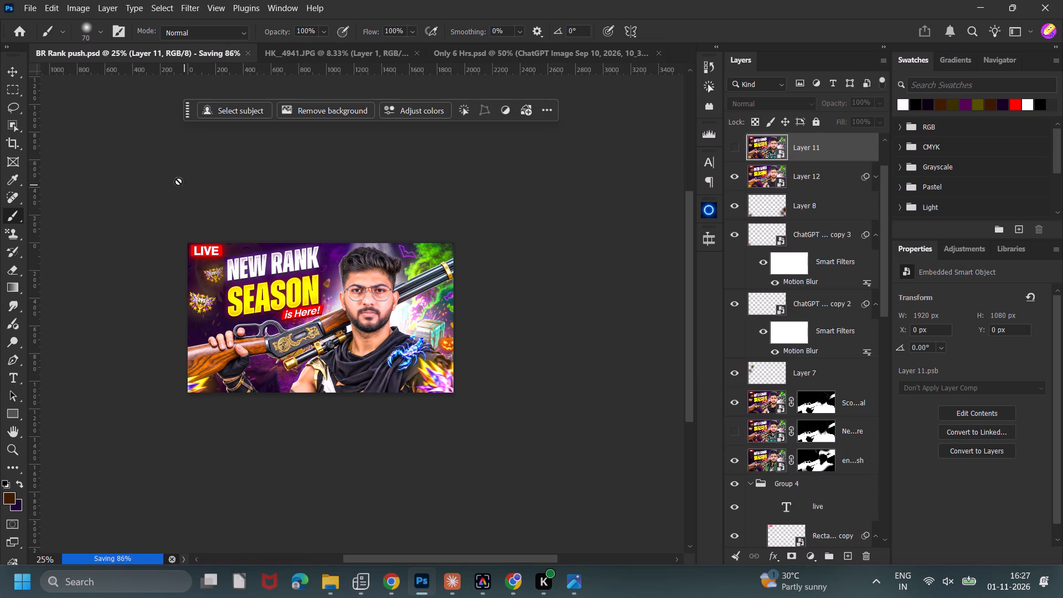
pyautogui.press('F2')
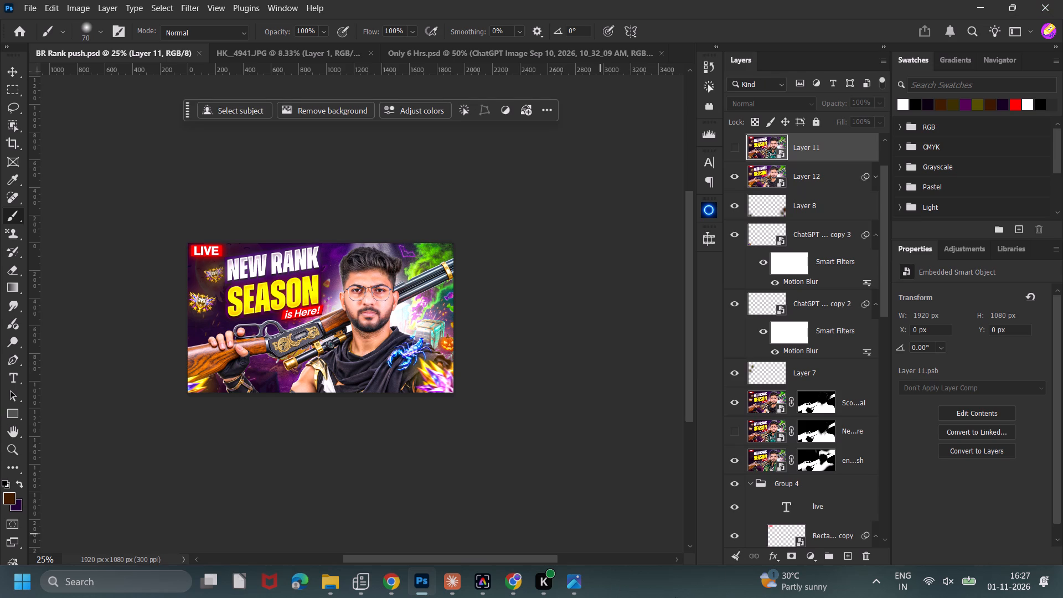
# Toggle Layer 12's visibility to compare the result, leave it visible and selected, and save the document.
pyautogui.doubleClick(732, 174)
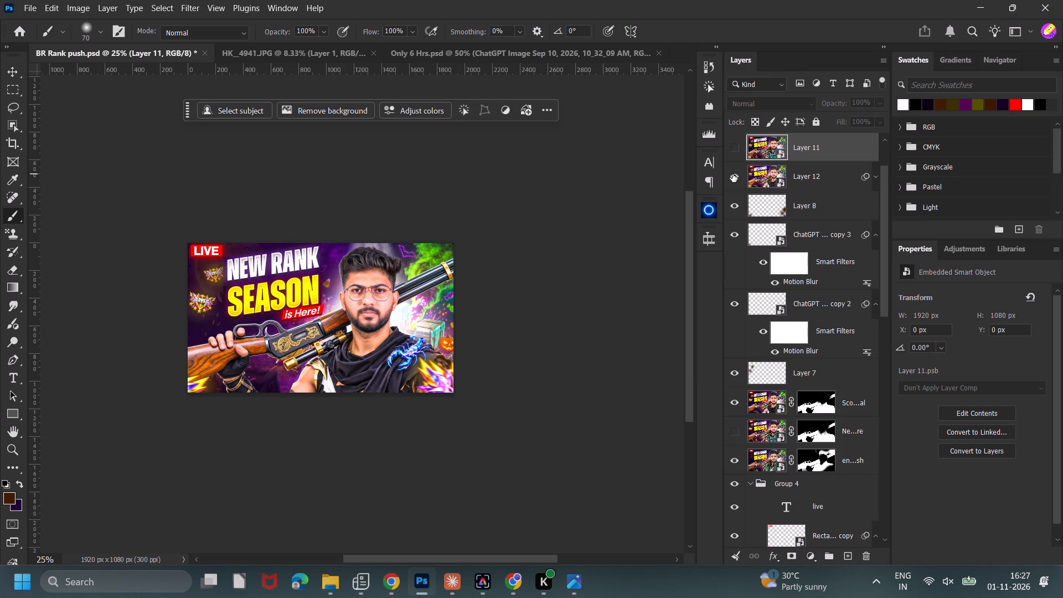
pyautogui.click(792, 181)
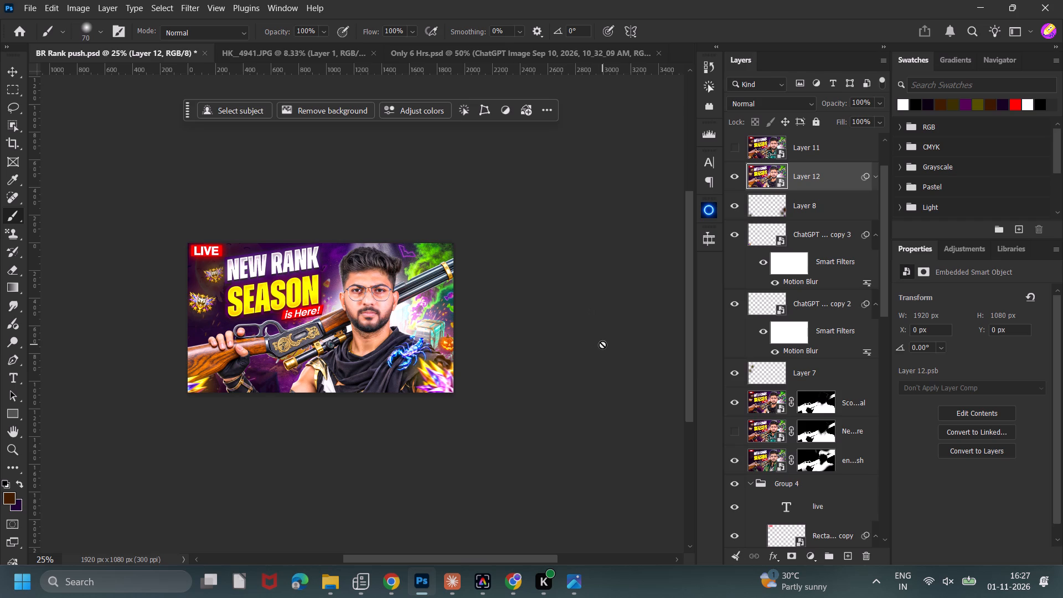
pyautogui.hotkey('ctrl', 's')
pyautogui.hotkey('ctrl', '-')
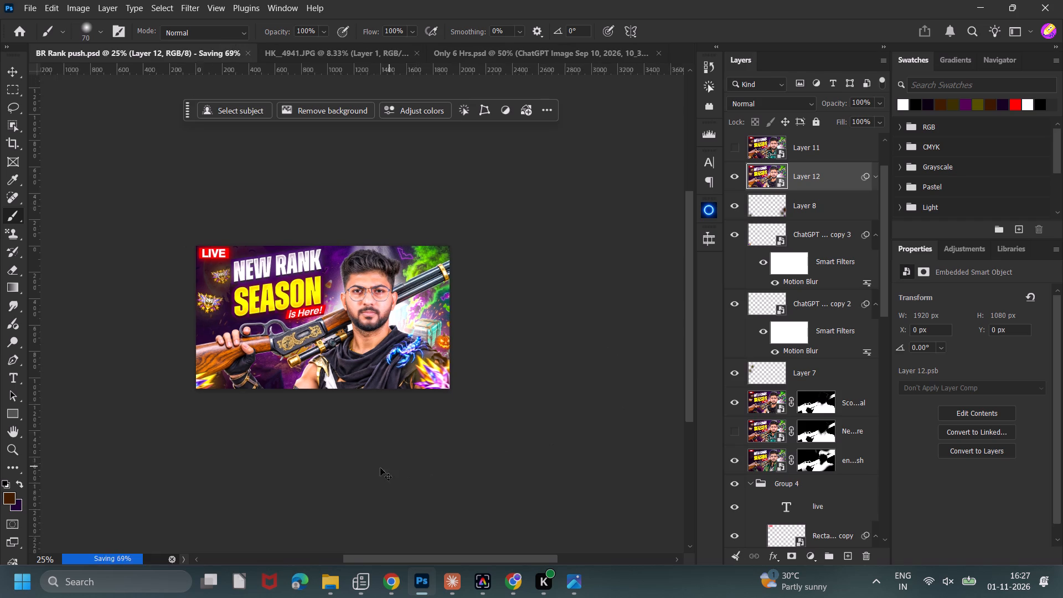
pyautogui.hotkey('ctrl', 's')
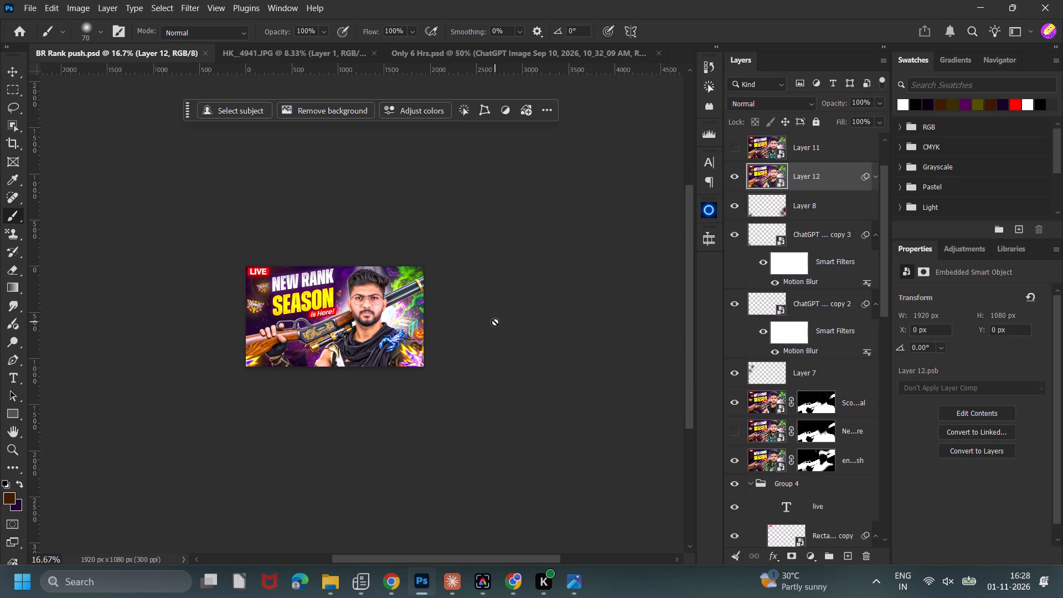
pyautogui.hotkey('ctrl', 's')
# Close HK_4941.JPG without saving, close Only 6 Hrs.psd, and save the remaining BR Rank push document.
pyautogui.click(229, 52)
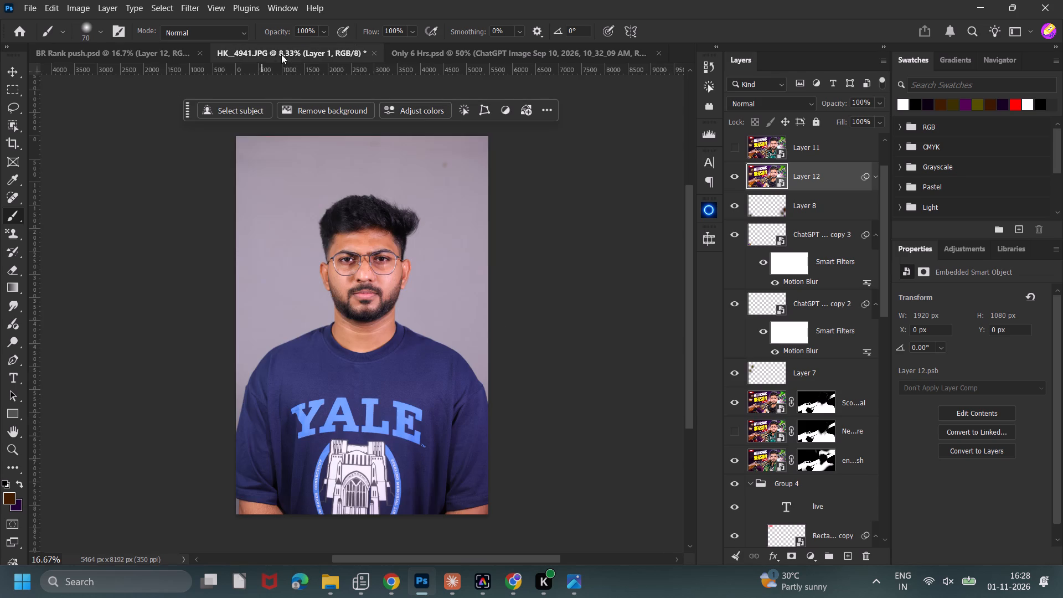
pyautogui.click(376, 52)
pyautogui.click(563, 234)
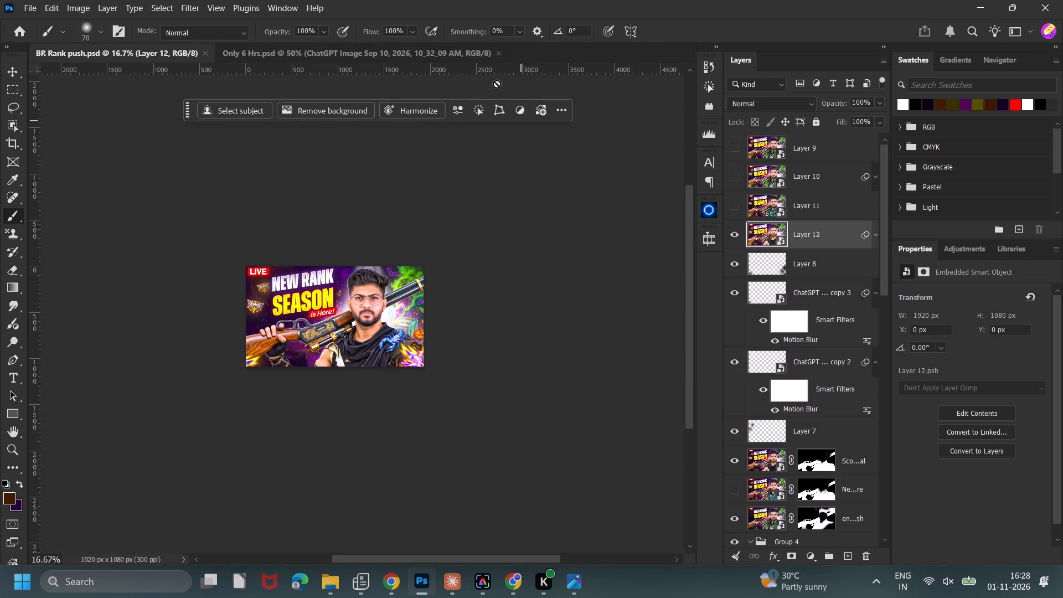
pyautogui.click(457, 60)
pyautogui.click(500, 56)
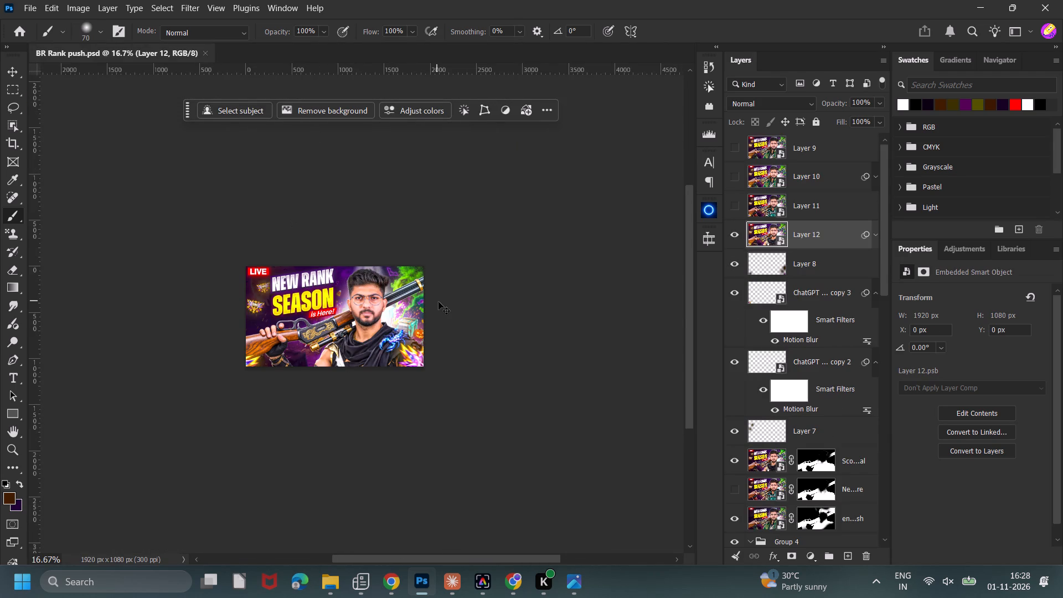
pyautogui.hotkey('ctrl', 's')
# Inspect the finished thumbnail's face, neck and outfit at 100% and at reduced size, and save the document.
pyautogui.hotkey('ctrl', '=')
pyautogui.hotkey('ctrl', '=')
pyautogui.hotkey('ctrl', '=')
pyautogui.hotkey('ctrl', '=')
pyautogui.hotkey('ctrl', '=')
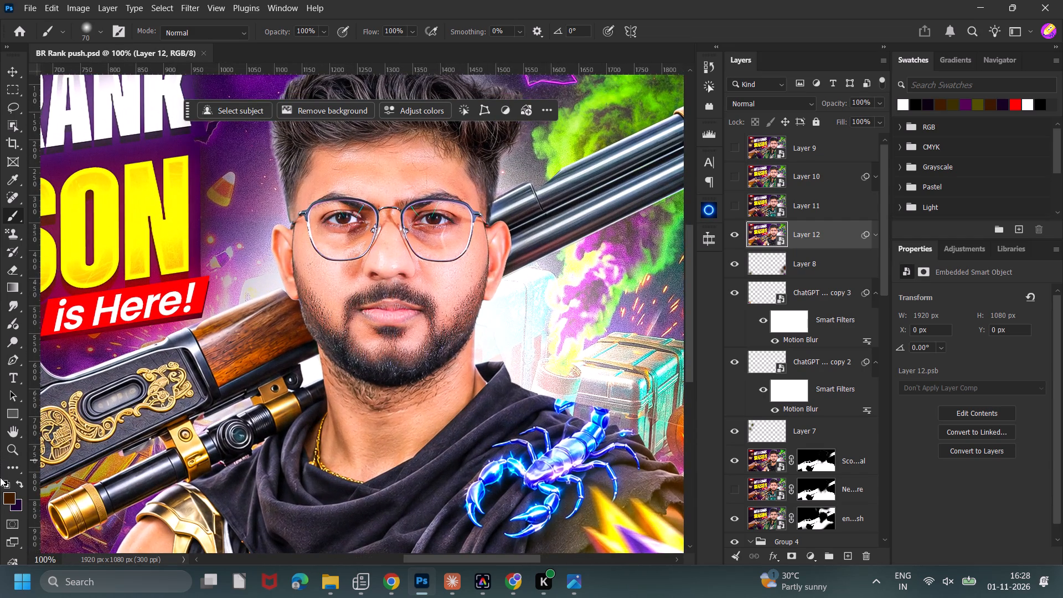
pyautogui.hotkey('ctrl', '-')
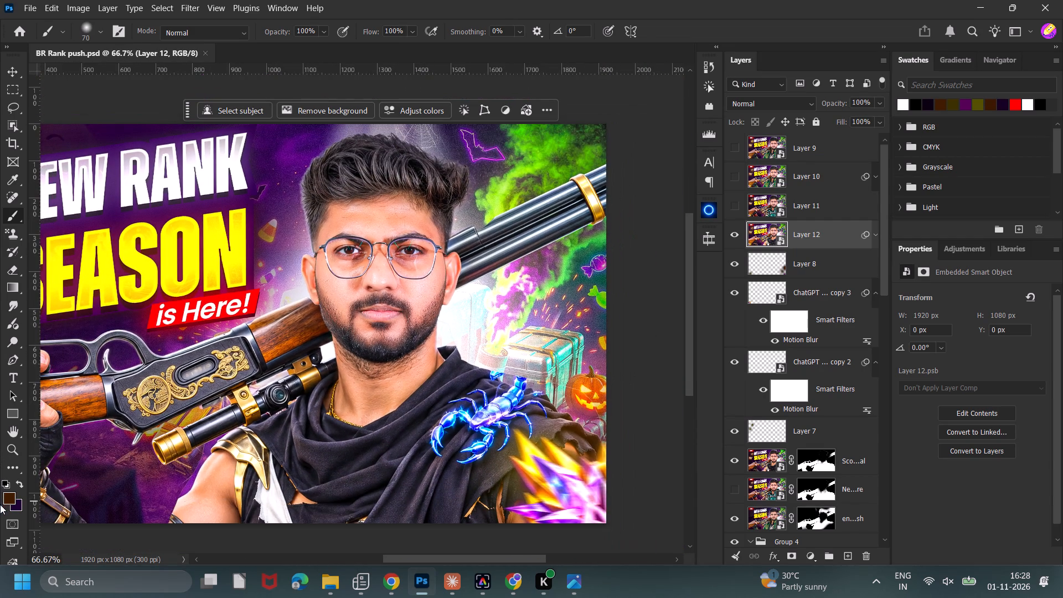
pyautogui.hotkey('ctrl', '-')
pyautogui.hotkey('ctrl', '-')
pyautogui.hotkey('ctrl', '-')
pyautogui.hotkey('ctrl', '-')
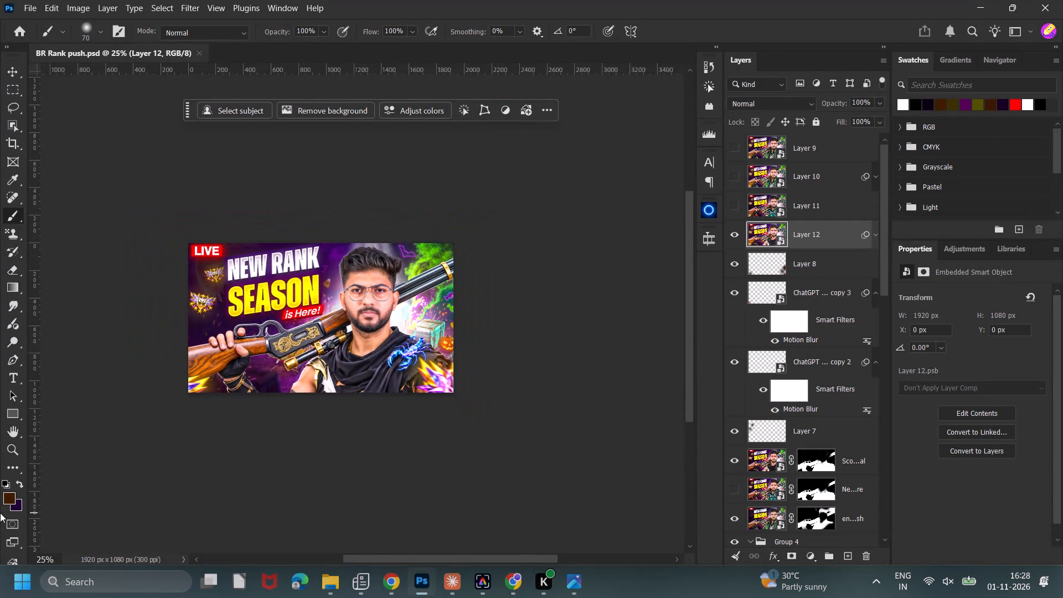
pyautogui.hotkey('ctrl', 's')
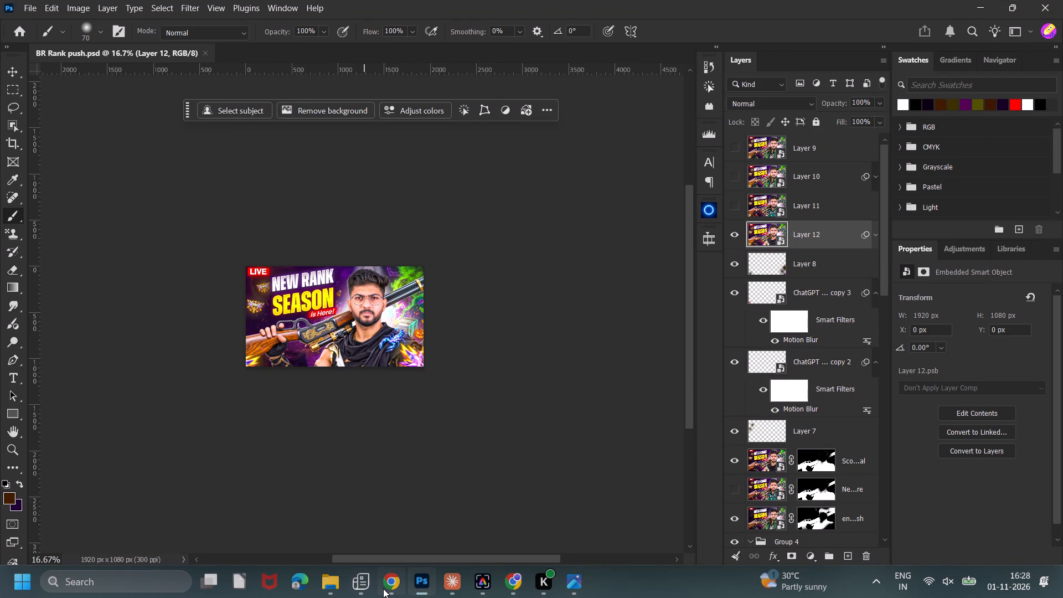
# Quick-export the thumbnail as a PNG named "BR Rank push Bp" in the MBG outputs folder, and save the document.
pyautogui.click(24, 11)
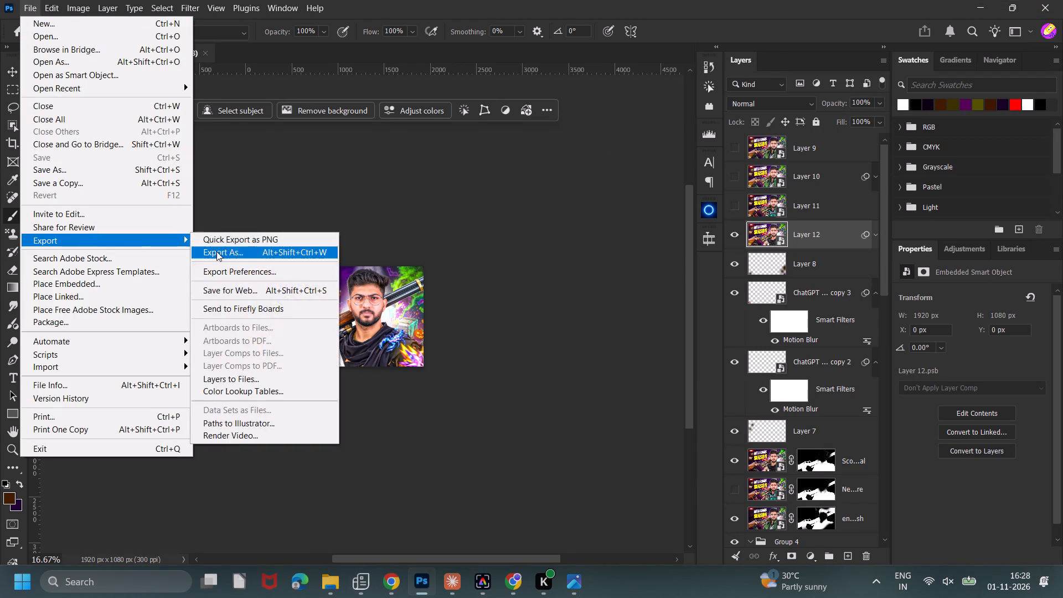
pyautogui.click(220, 241)
pyautogui.scroll(-3, 47, 181)
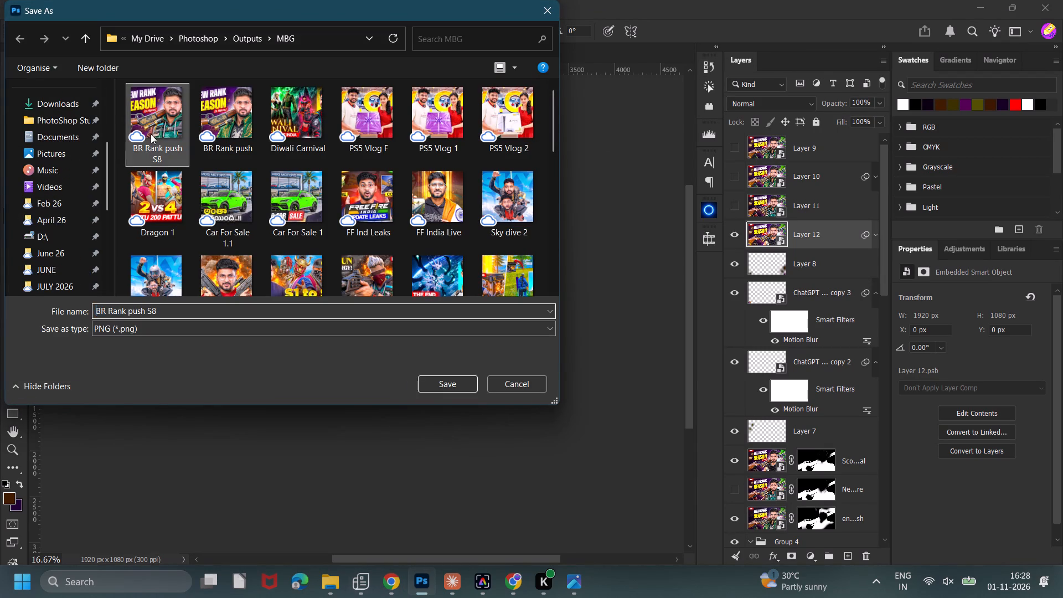
pyautogui.click(151, 134)
pyautogui.doubleClick(186, 313)
pyautogui.press('BackSpace')
pyautogui.press('BackSpace')
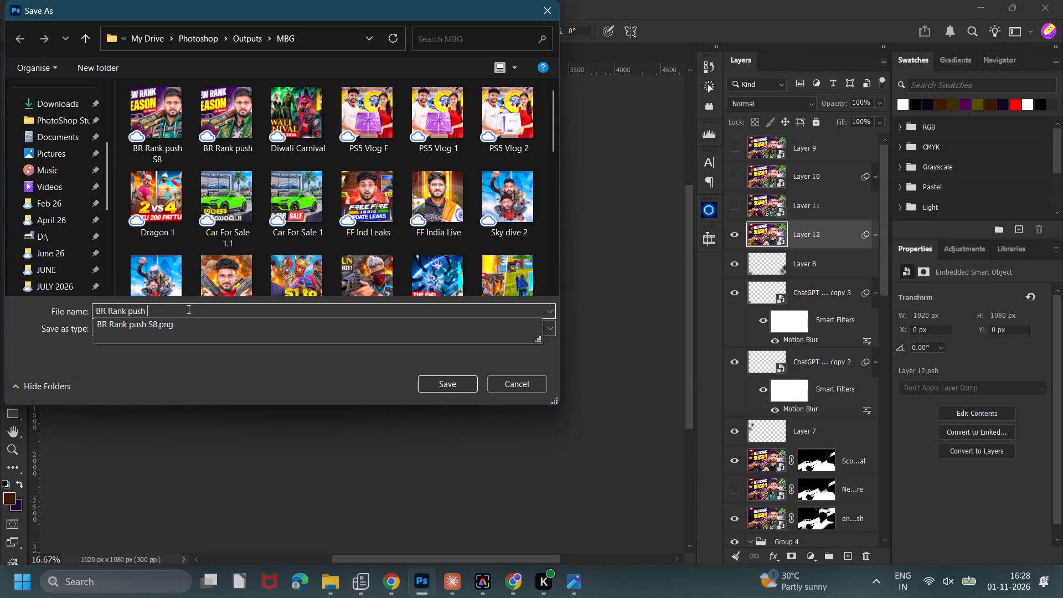
pyautogui.hotkey('shift', 'b')
pyautogui.press('p')
pyautogui.press('Return')
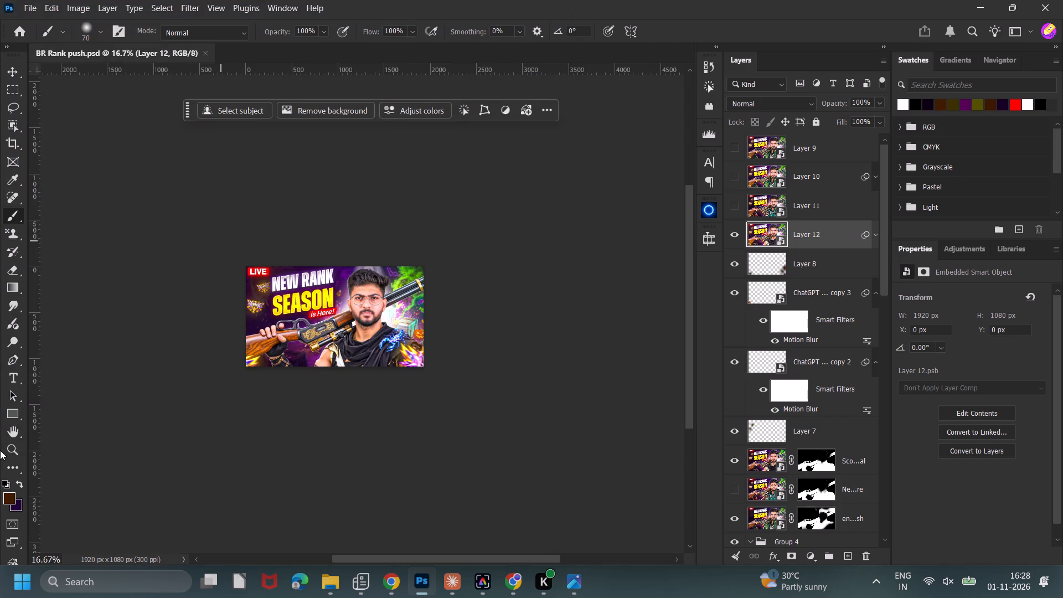
pyautogui.hotkey('ctrl', 's')
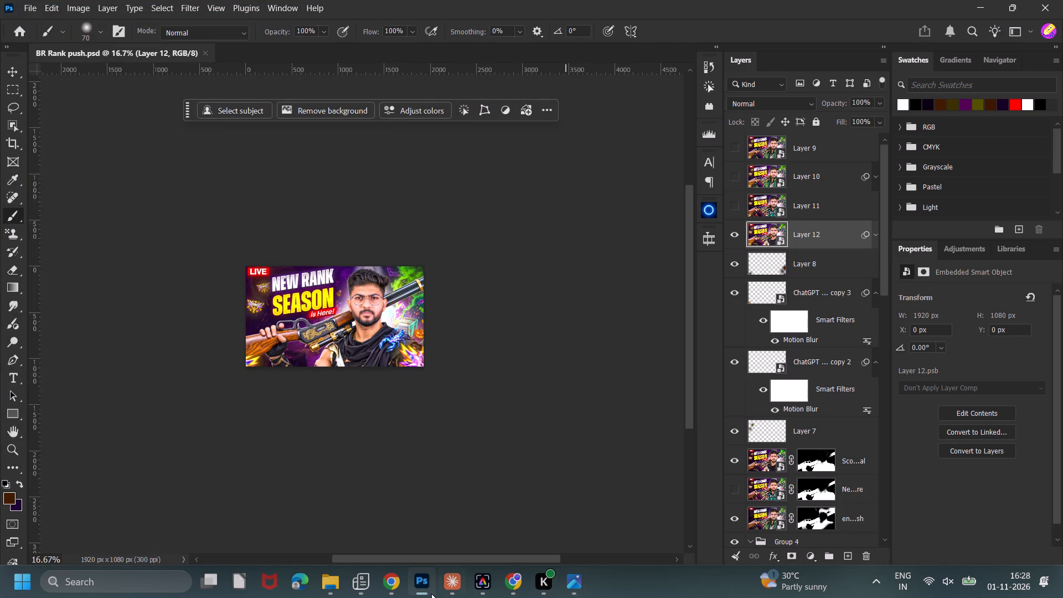